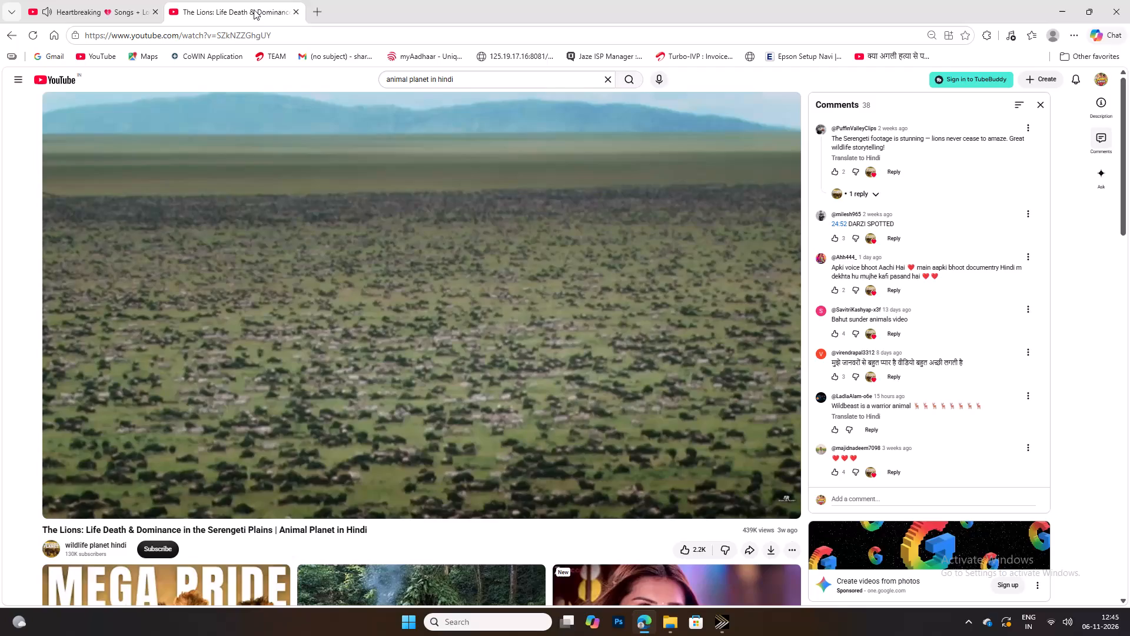
Close the wildlife documentary browser tab and switch to EDIUS.
{"action": "left_click", "coordinate": [294, 9]}
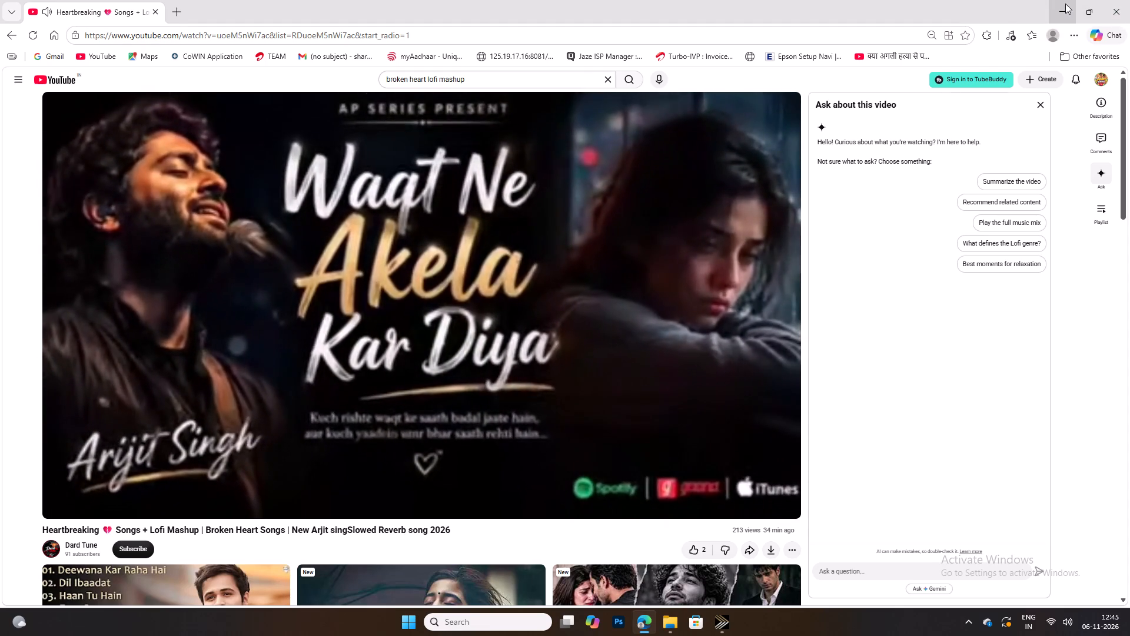
{"action": "left_click", "coordinate": [1065, 4]}
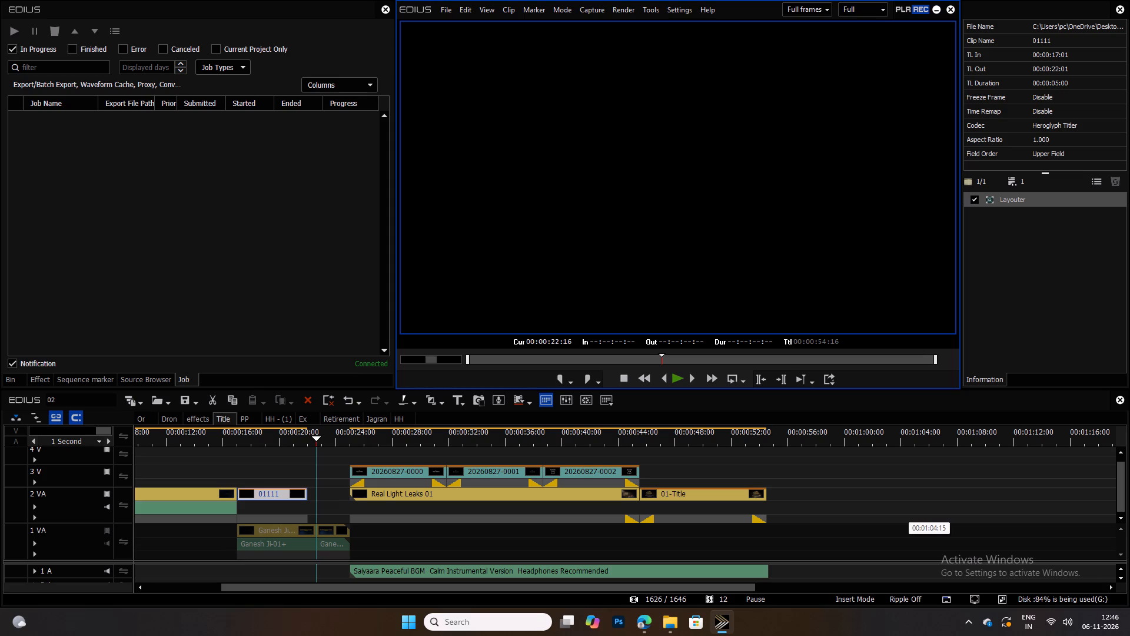
Clear the clip selection on the timeline and save the project.
{"action": "left_click", "coordinate": [872, 503]}
{"action": "key", "text": "ctrl+s"}
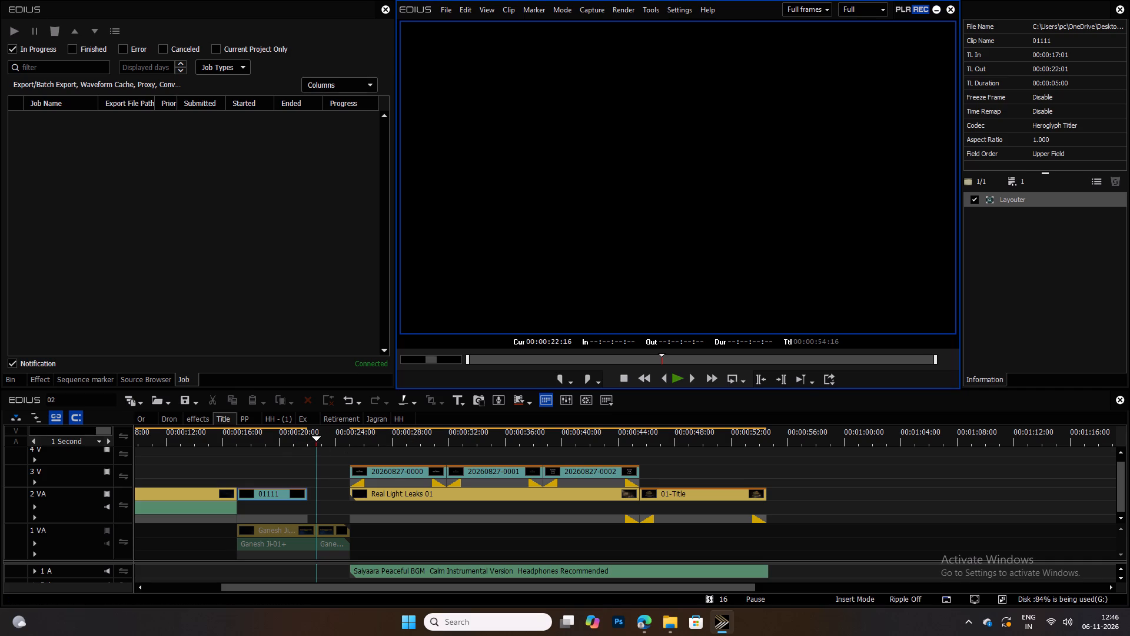
Extend the end of the 01111 title clip on track 2 VA to 00:00:25:00, meeting the Real Light Leaks 01 clip.
{"action": "left_click_drag", "start_coordinate": [272, 448], "coordinate": [264, 449]}
{"action": "left_click_drag", "start_coordinate": [284, 438], "coordinate": [271, 440]}
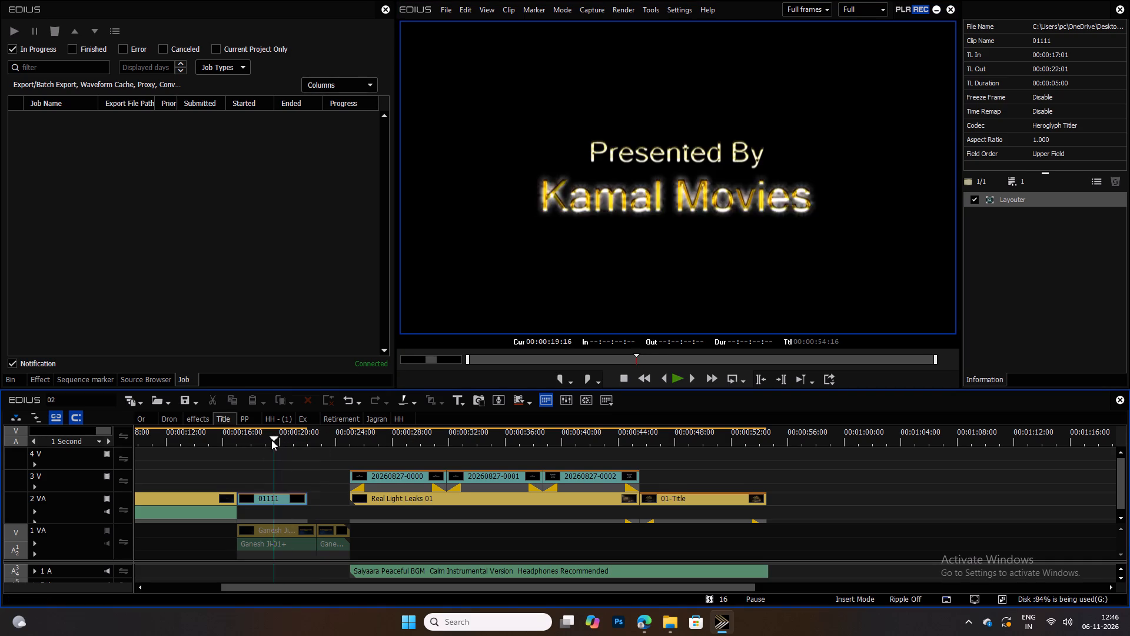
{"action": "left_click_drag", "start_coordinate": [271, 440], "coordinate": [286, 448]}
{"action": "left_click_drag", "start_coordinate": [304, 495], "coordinate": [327, 502]}
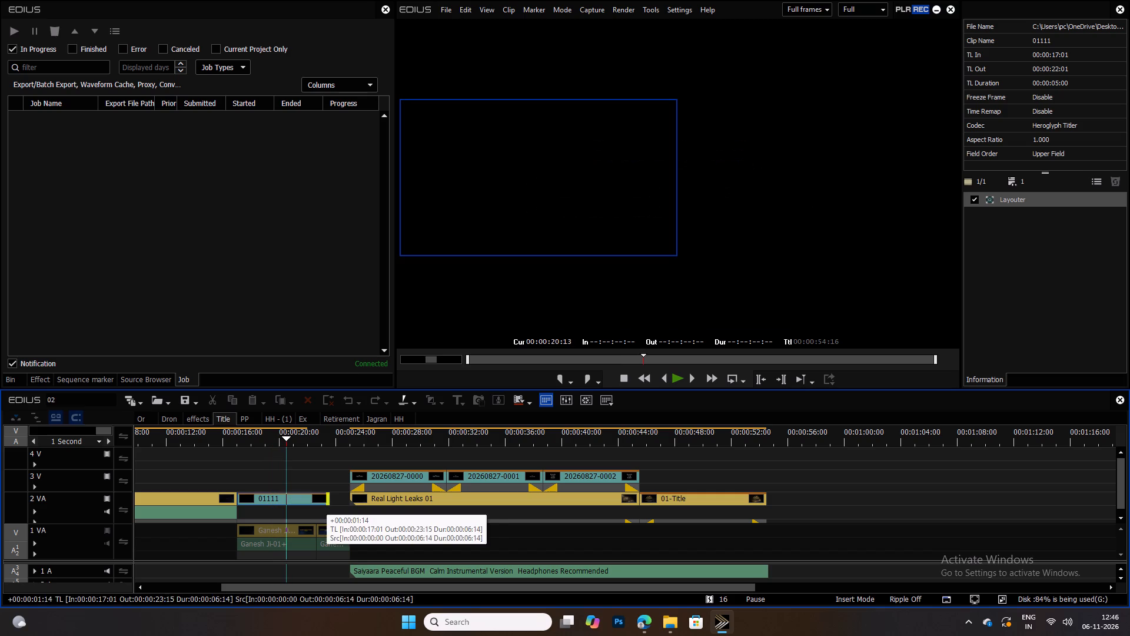
{"action": "left_click_drag", "start_coordinate": [327, 502], "coordinate": [344, 502]}
Play back the Presented By title and trim the end of the 01111 clip to 00:00:23:24.
{"action": "left_click_drag", "start_coordinate": [272, 438], "coordinate": [255, 443]}
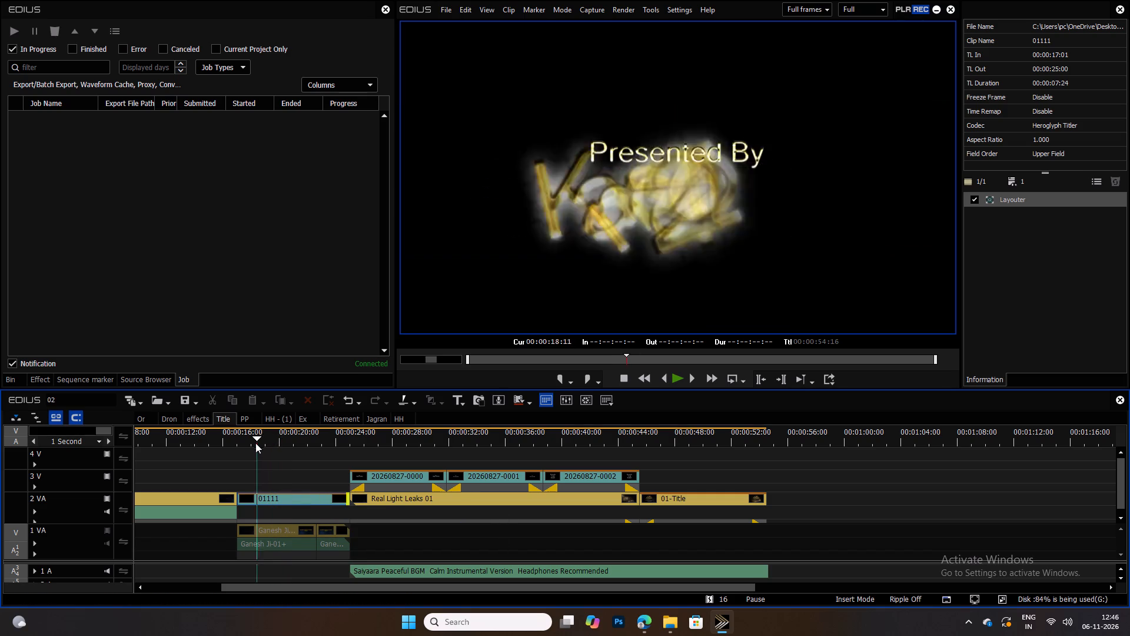
{"action": "left_click_drag", "start_coordinate": [255, 443], "coordinate": [246, 444]}
{"action": "key", "text": "space"}
{"action": "scroll", "coordinate": [299, 455], "scroll_direction": "down", "scroll_amount": 1, "text": "ctrl"}
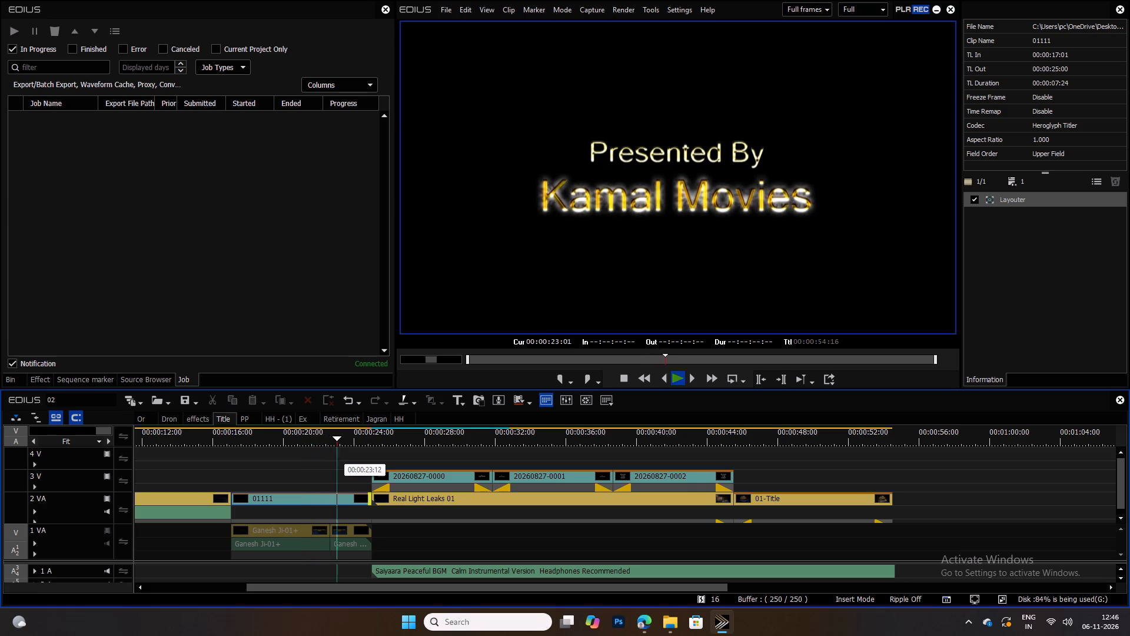
{"action": "key", "text": "space"}
{"action": "left_click", "coordinate": [350, 437]}
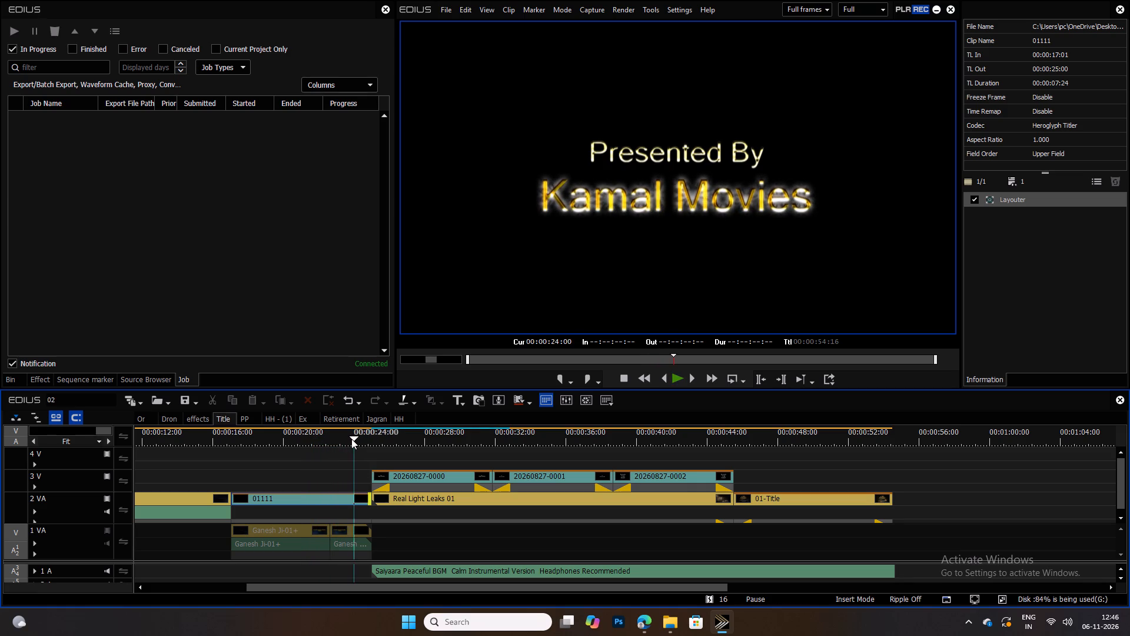
{"action": "left_click", "coordinate": [349, 502]}
{"action": "key", "text": "m"}
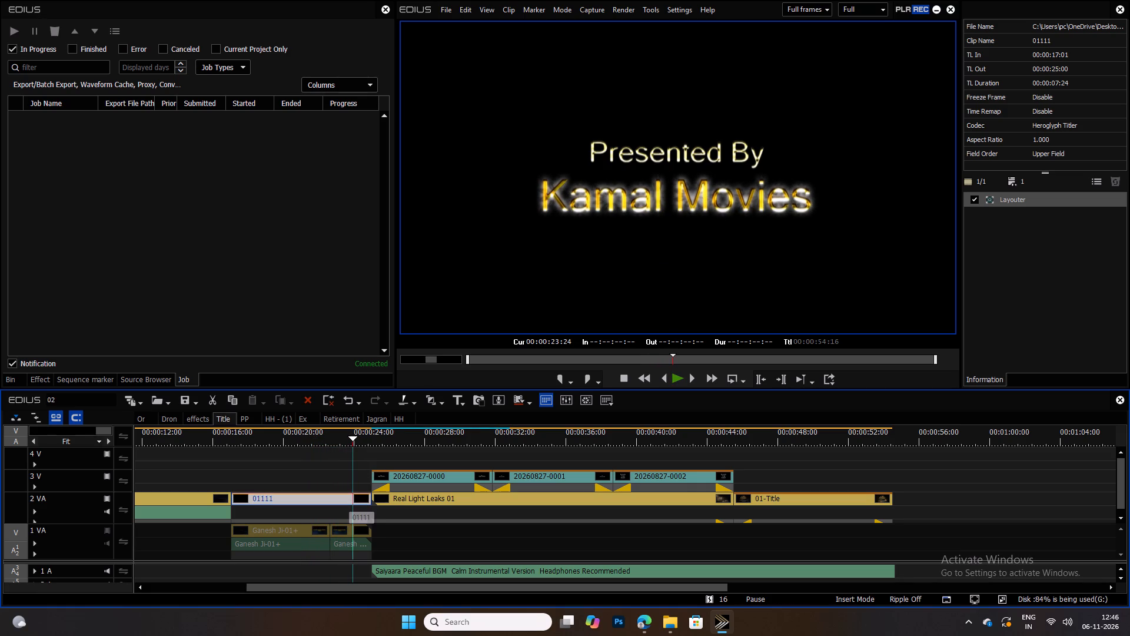
Move Real Light Leaks 01, its overlay titles and the 01-Title clip together to start at 00:00:23:24, against the 01111 clip.
{"action": "left_click_drag", "start_coordinate": [863, 462], "coordinate": [448, 505]}
{"action": "left_click_drag", "start_coordinate": [410, 501], "coordinate": [391, 501]}
{"action": "scroll", "coordinate": [615, 502], "scroll_direction": "up", "scroll_amount": 2, "text": "ctrl"}
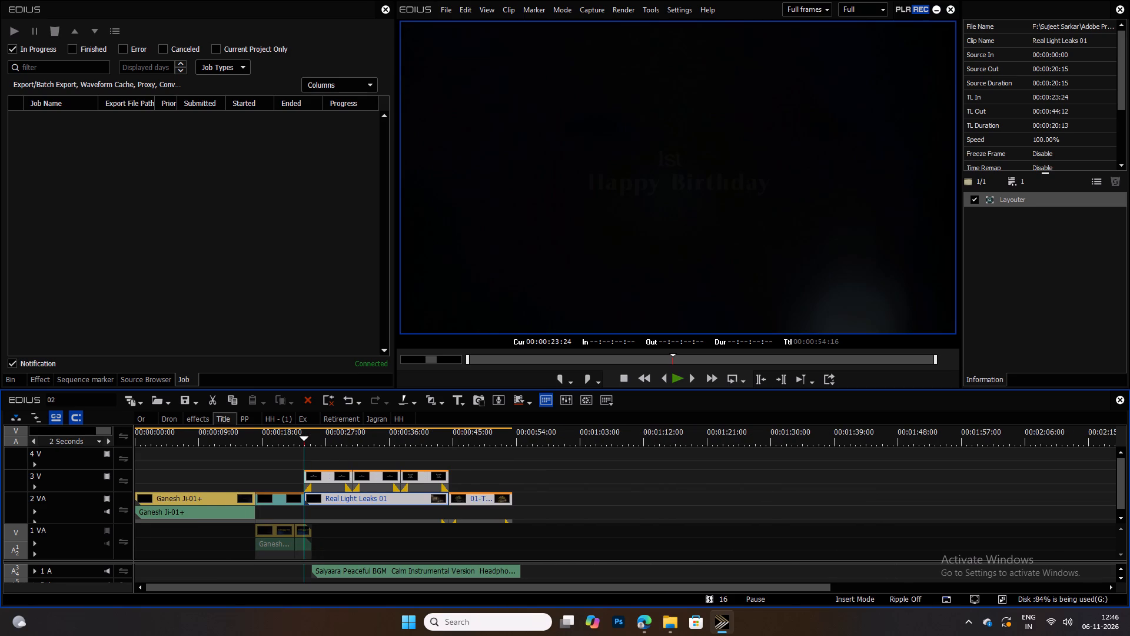
Move the 01-Title studio clip away along track 2 VA to start at 00:01:41:14, and set the playhead to 00:00:44:12.
{"action": "left_click", "coordinate": [477, 498]}
{"action": "left_click", "coordinate": [463, 443]}
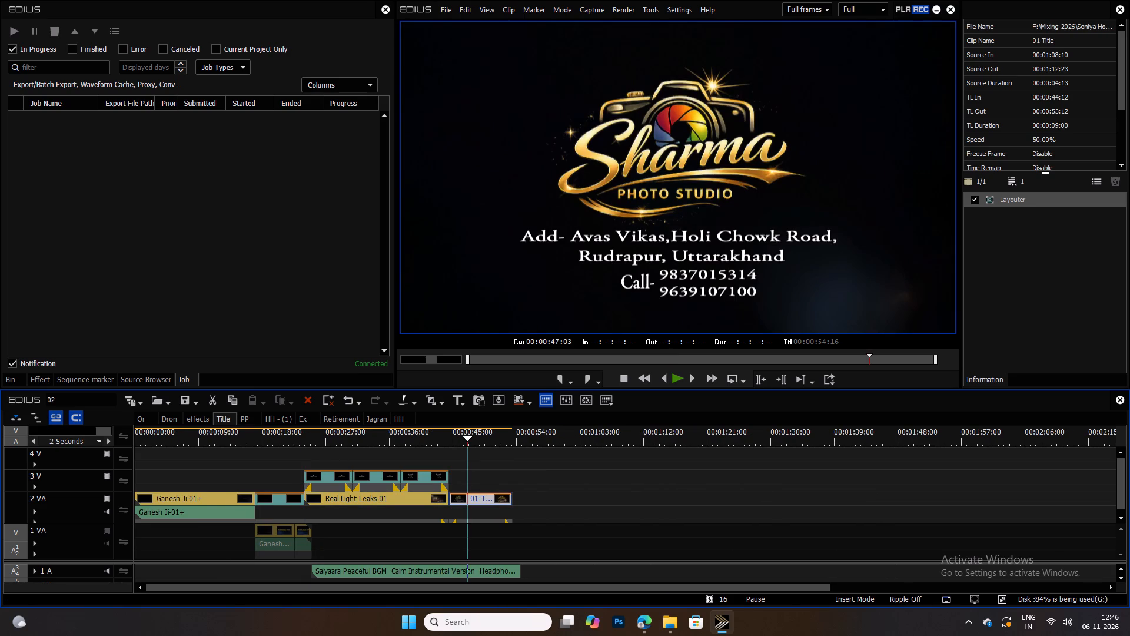
{"action": "left_click_drag", "start_coordinate": [474, 504], "coordinate": [878, 506]}
{"action": "left_click", "coordinate": [453, 438]}
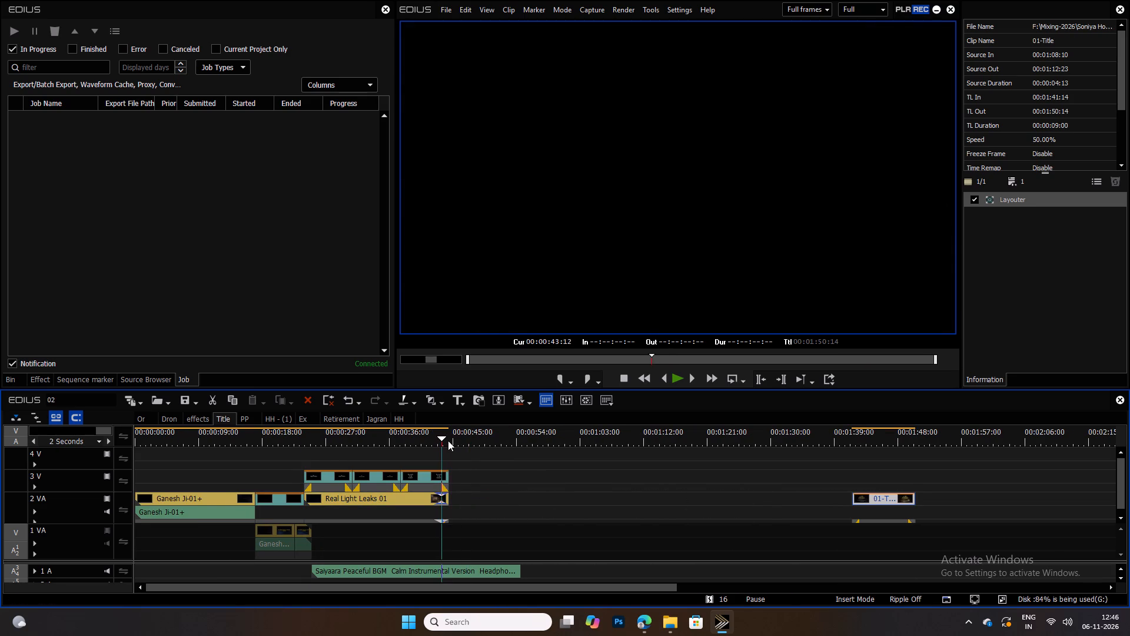
{"action": "left_click_drag", "start_coordinate": [1122, 476], "coordinate": [1112, 519]}
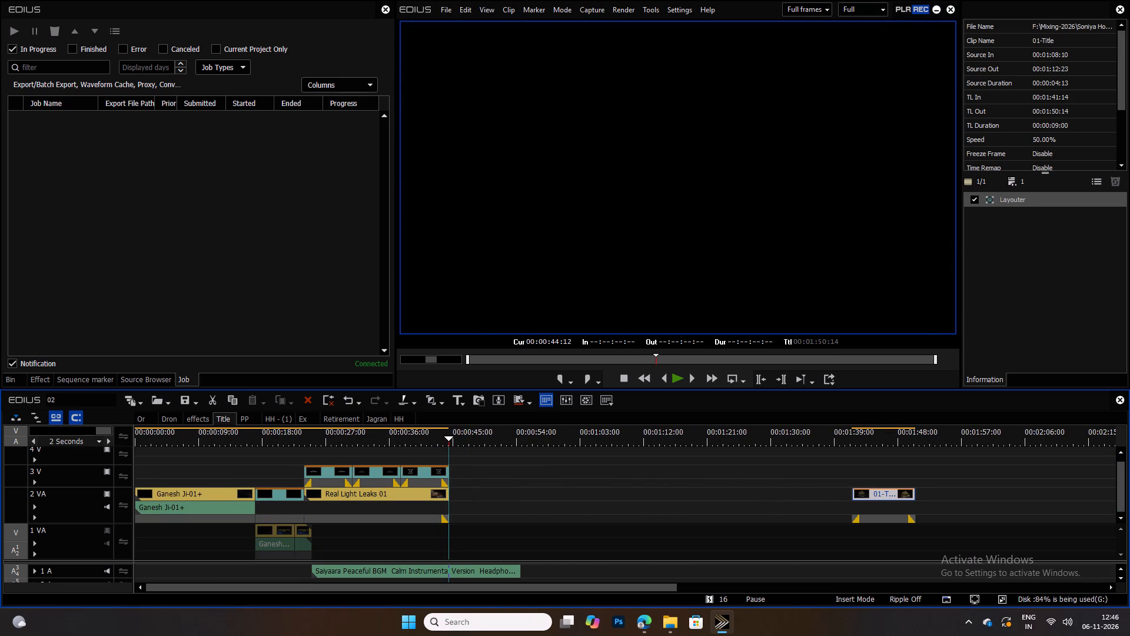
{"action": "scroll", "coordinate": [508, 525], "scroll_direction": "down", "scroll_amount": 1, "text": "ctrl"}
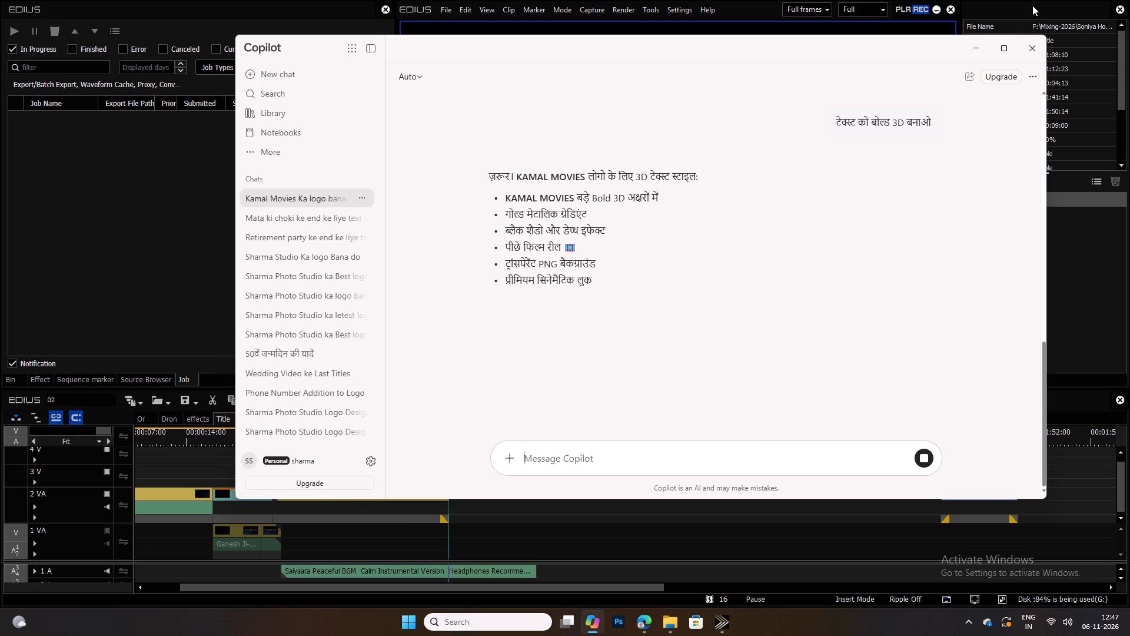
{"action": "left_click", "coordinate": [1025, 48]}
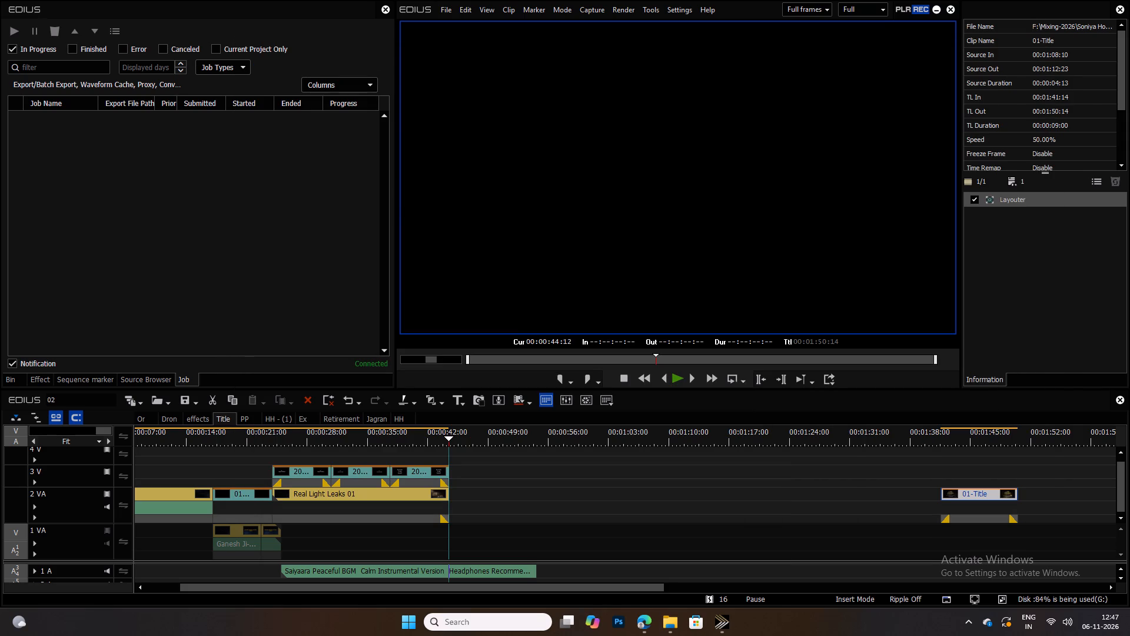
{"action": "left_click_drag", "start_coordinate": [413, 469], "coordinate": [609, 478]}
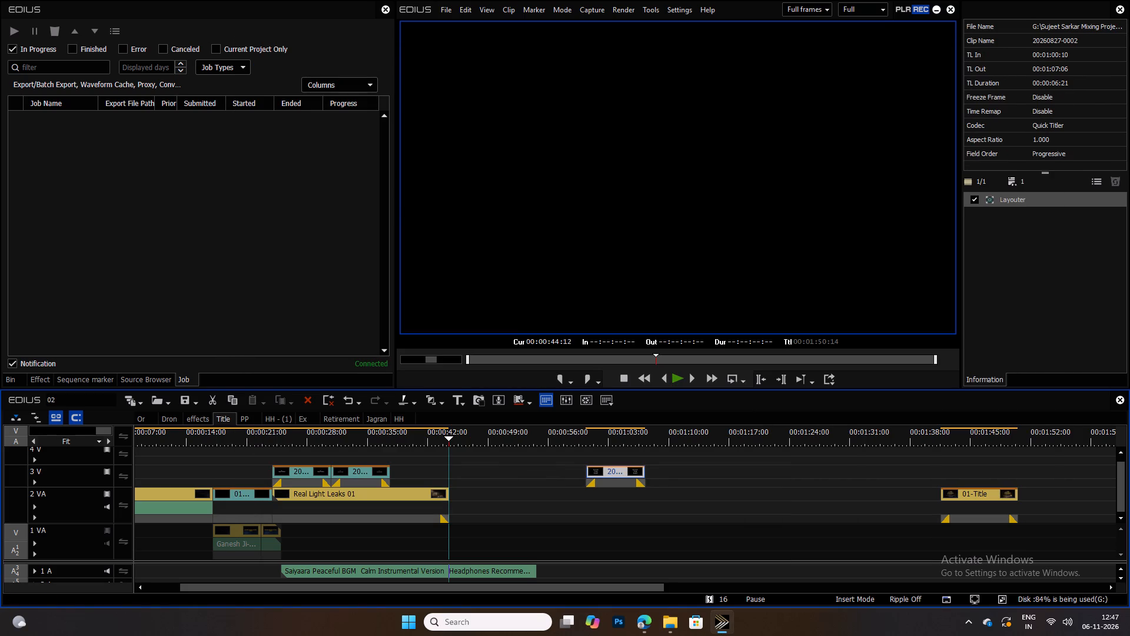
Move the Saiyaara Peaceful BGM clip on track 1 A to start at 00:00:17:01, aligned with the 01111 title.
{"action": "left_click_drag", "start_coordinate": [218, 441], "coordinate": [215, 440]}
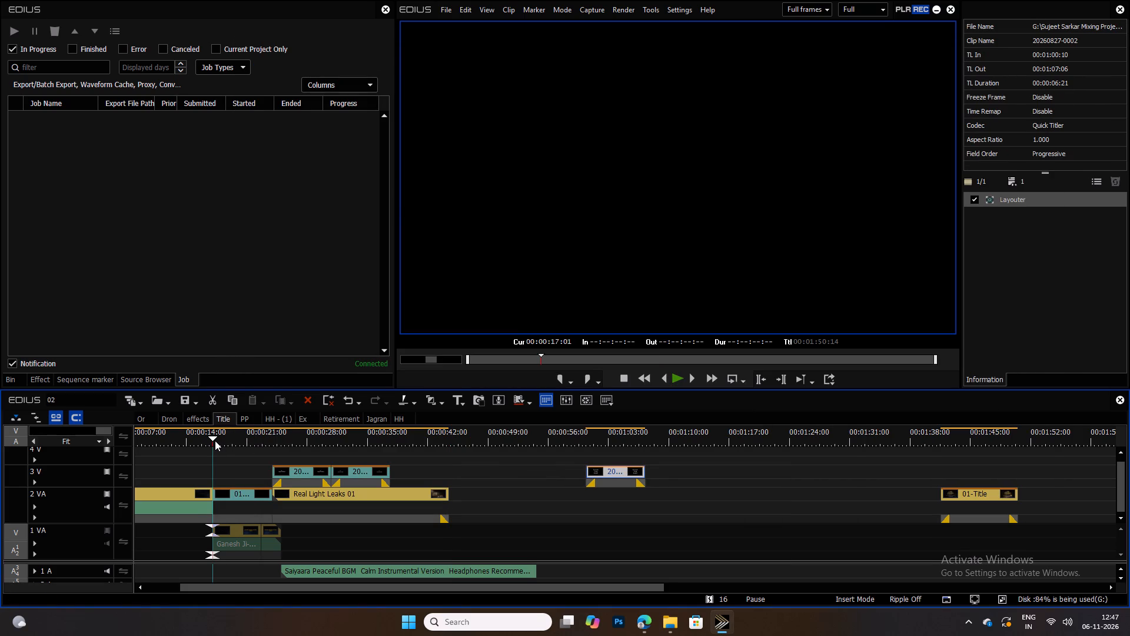
{"action": "left_click_drag", "start_coordinate": [215, 440], "coordinate": [268, 452]}
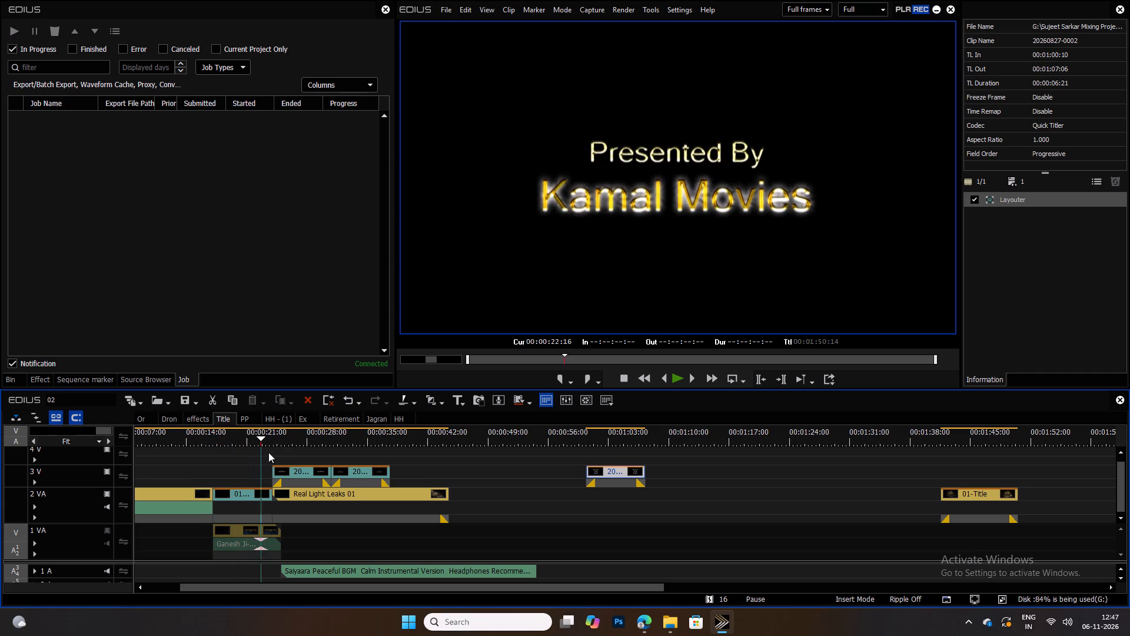
{"action": "left_click_drag", "start_coordinate": [268, 452], "coordinate": [305, 456]}
{"action": "left_click_drag", "start_coordinate": [357, 569], "coordinate": [350, 569]}
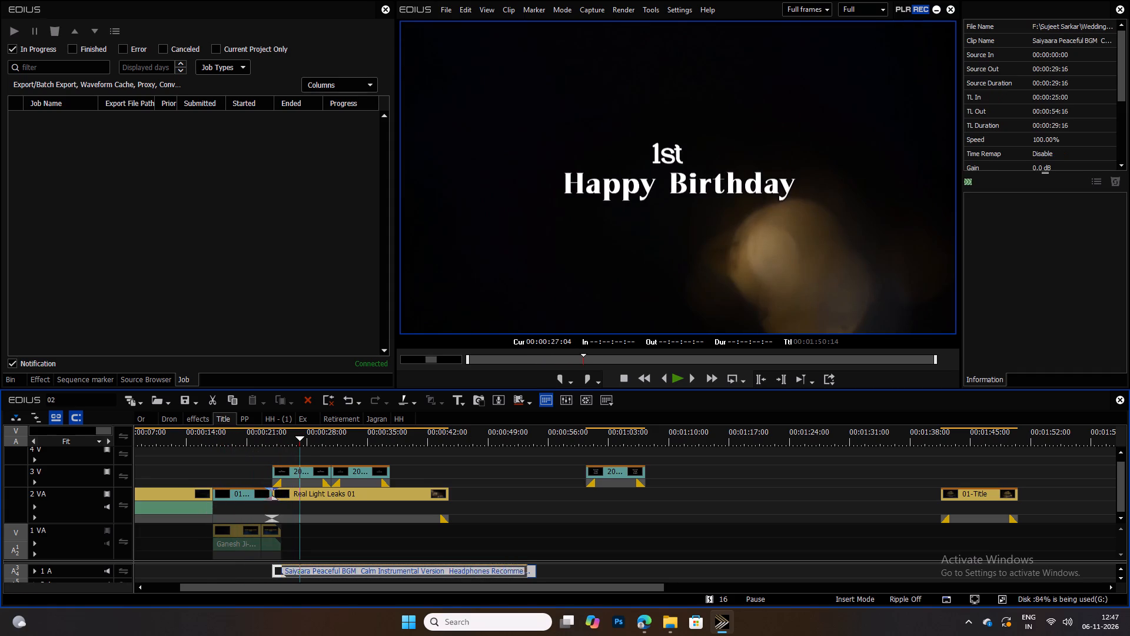
{"action": "left_click_drag", "start_coordinate": [350, 569], "coordinate": [288, 567]}
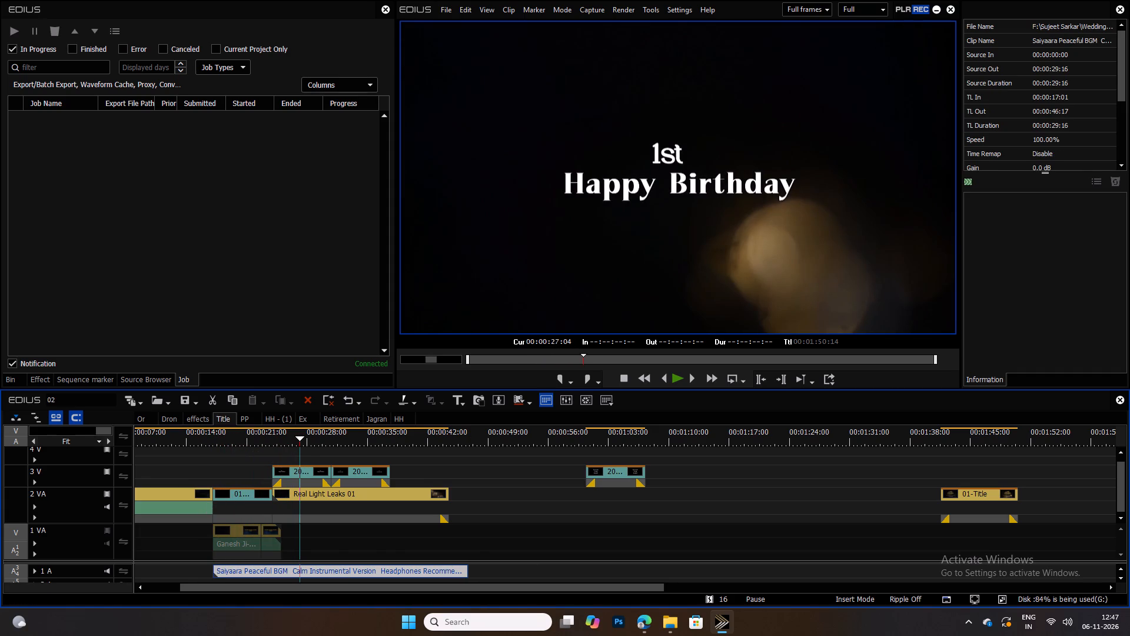
{"action": "left_click_drag", "start_coordinate": [322, 438], "coordinate": [357, 448]}
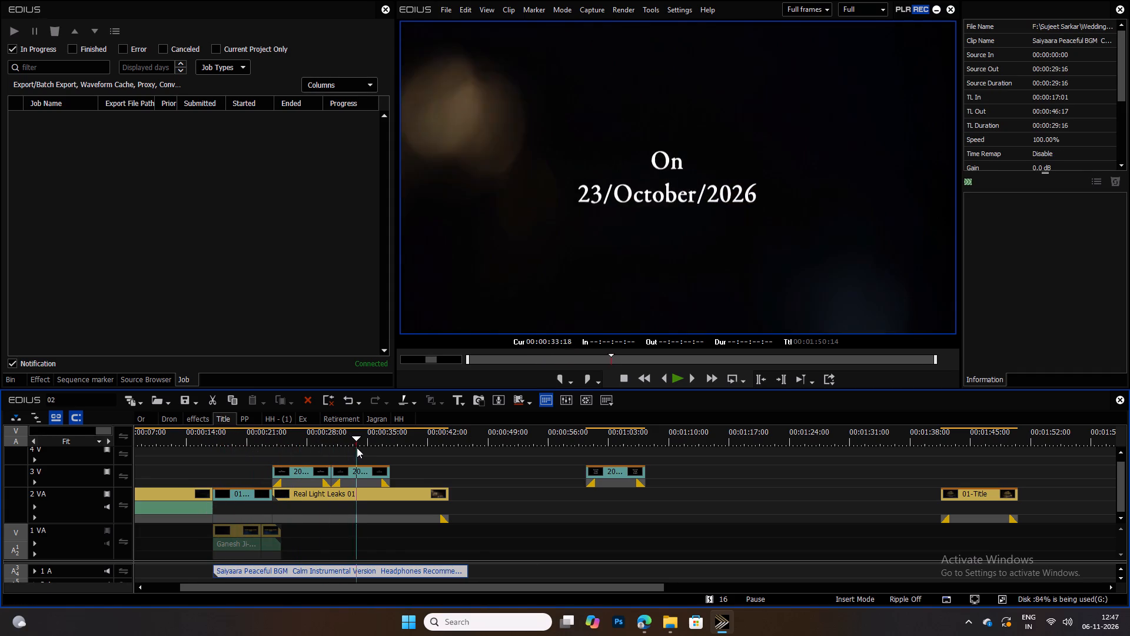
{"action": "left_click_drag", "start_coordinate": [357, 448], "coordinate": [293, 456]}
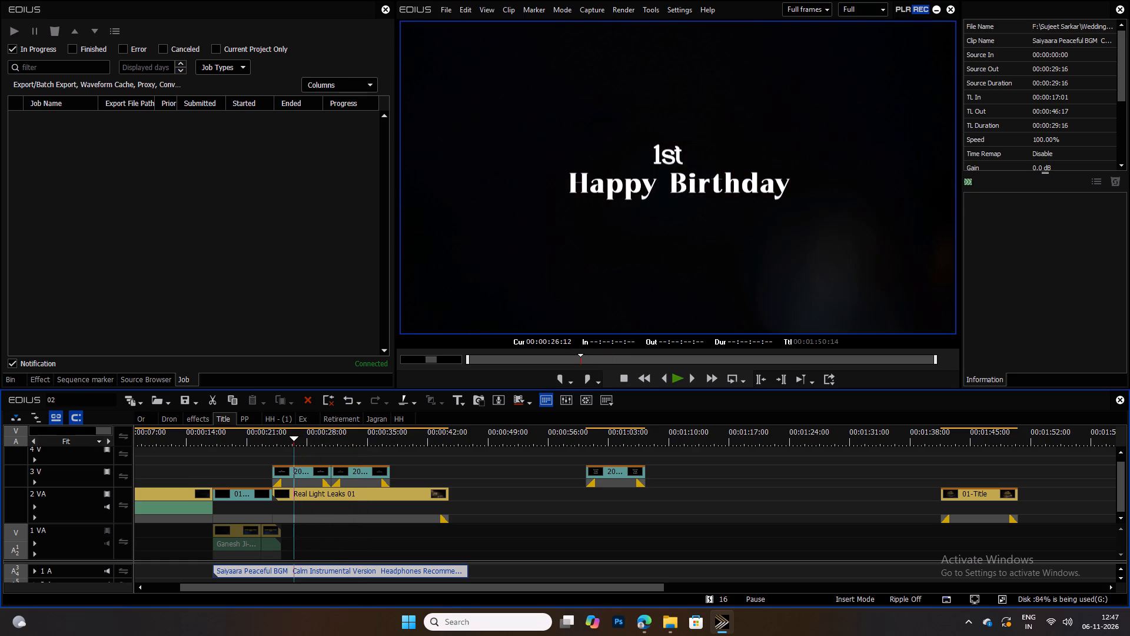
{"action": "double_click", "coordinate": [298, 473]}
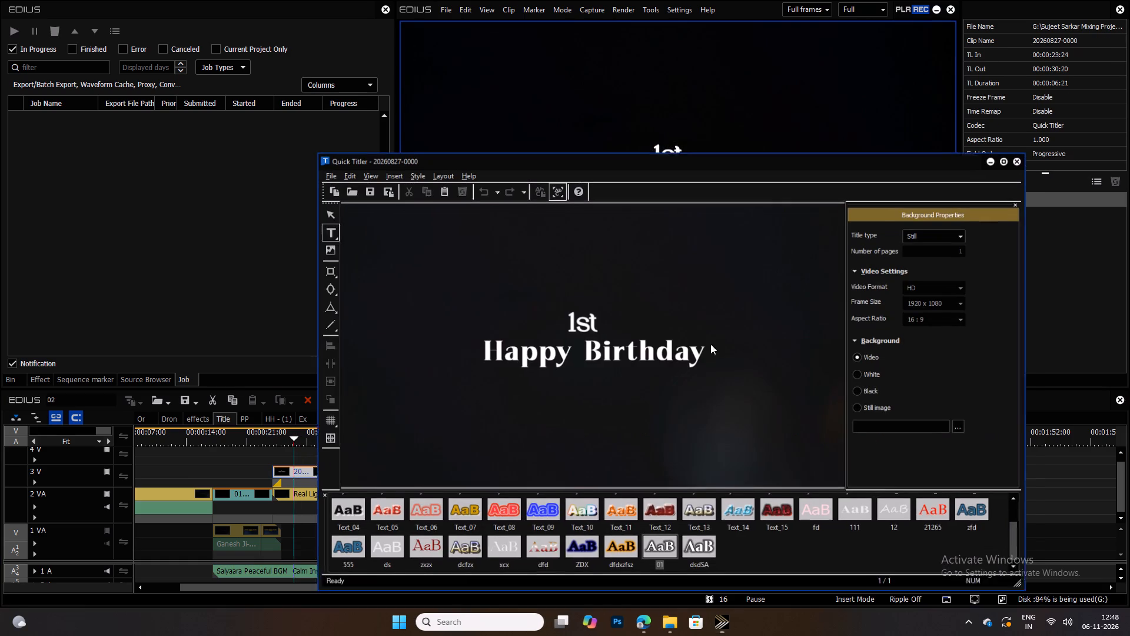
{"action": "double_click", "coordinate": [683, 351]}
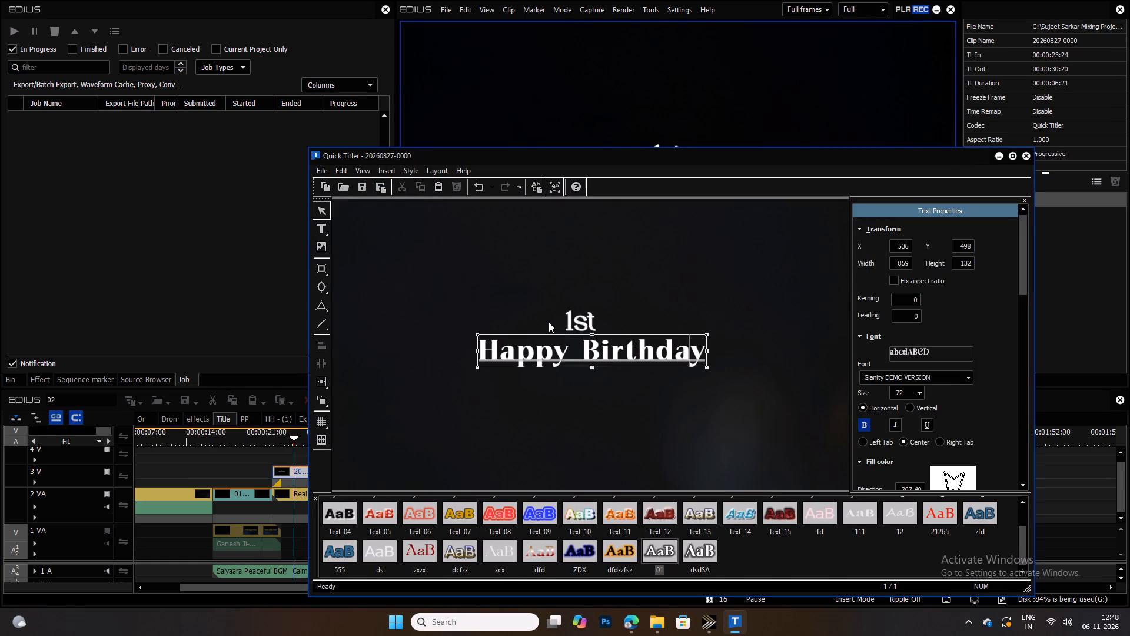
{"action": "left_click", "coordinate": [589, 320]}
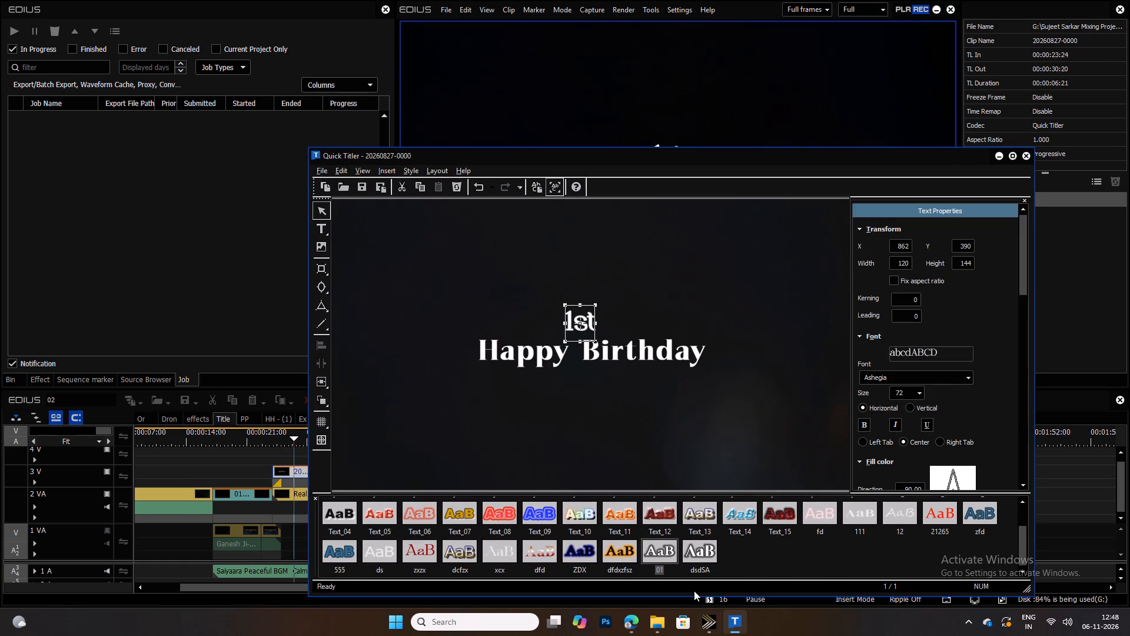
{"action": "left_click", "coordinate": [632, 620]}
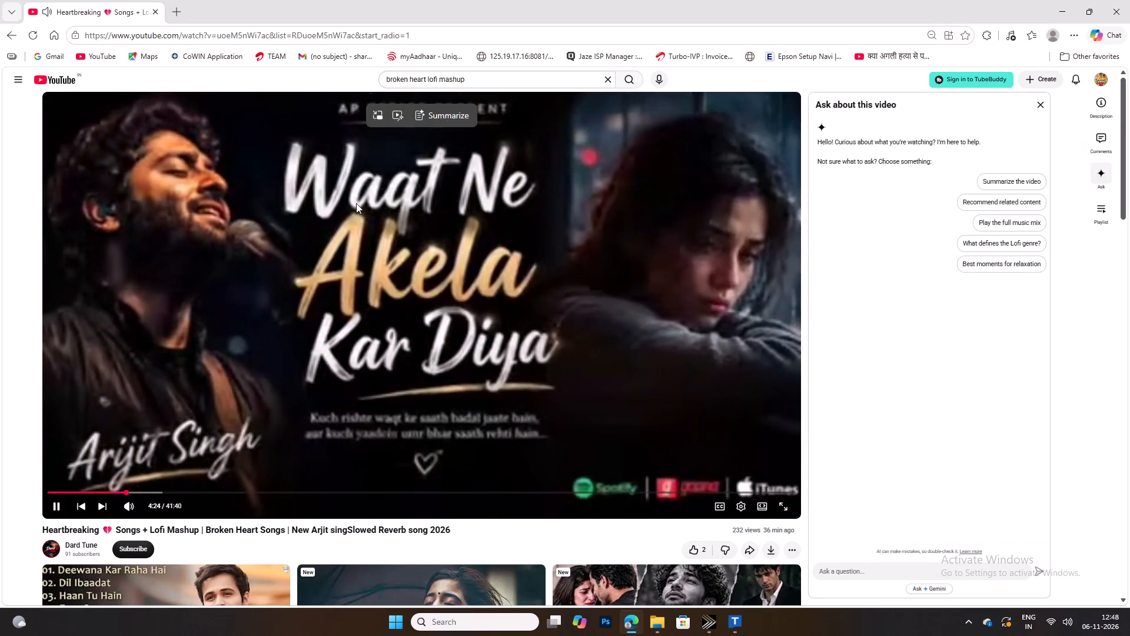
{"action": "left_click", "coordinate": [1059, 8]}
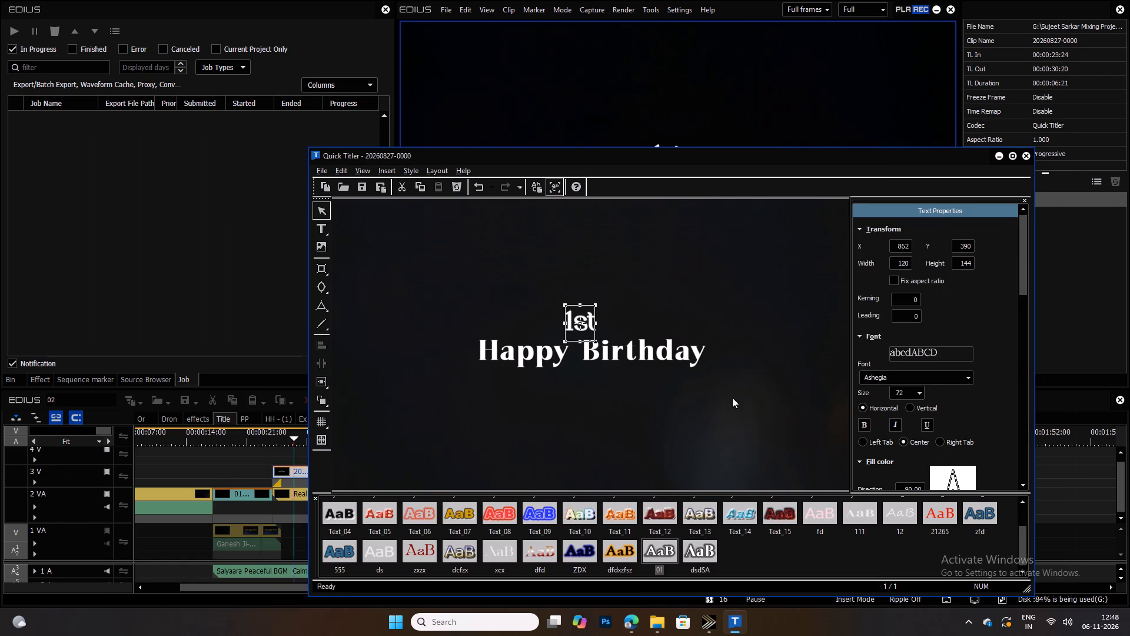
{"action": "key", "text": "ctrl+s"}
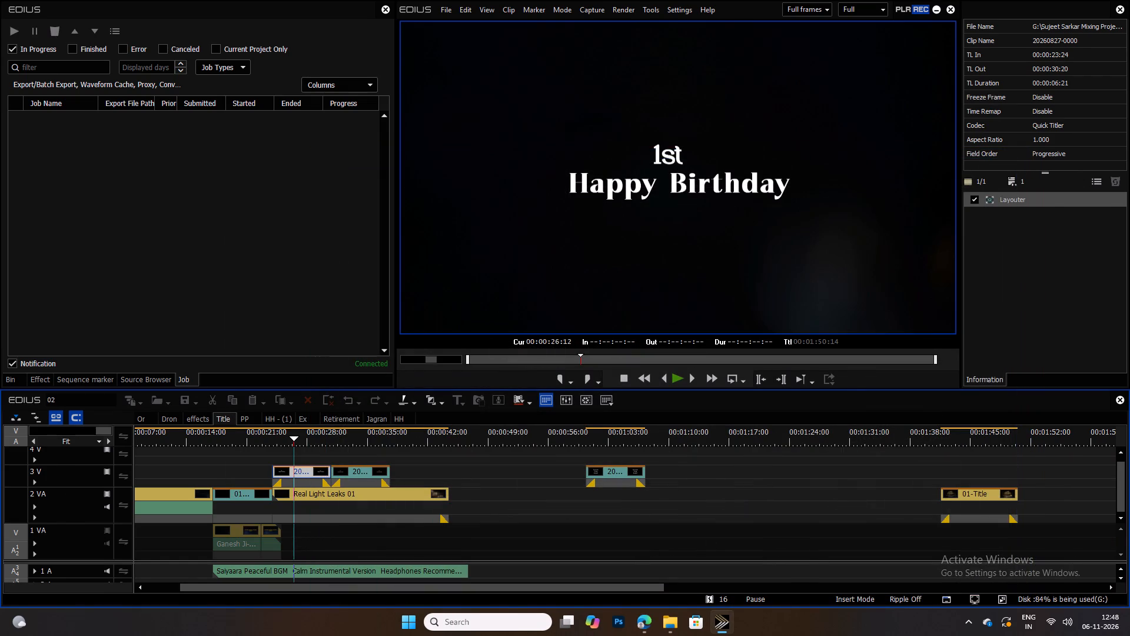
{"action": "left_click_drag", "start_coordinate": [340, 435], "coordinate": [347, 435]}
{"action": "left_click_drag", "start_coordinate": [347, 434], "coordinate": [357, 437]}
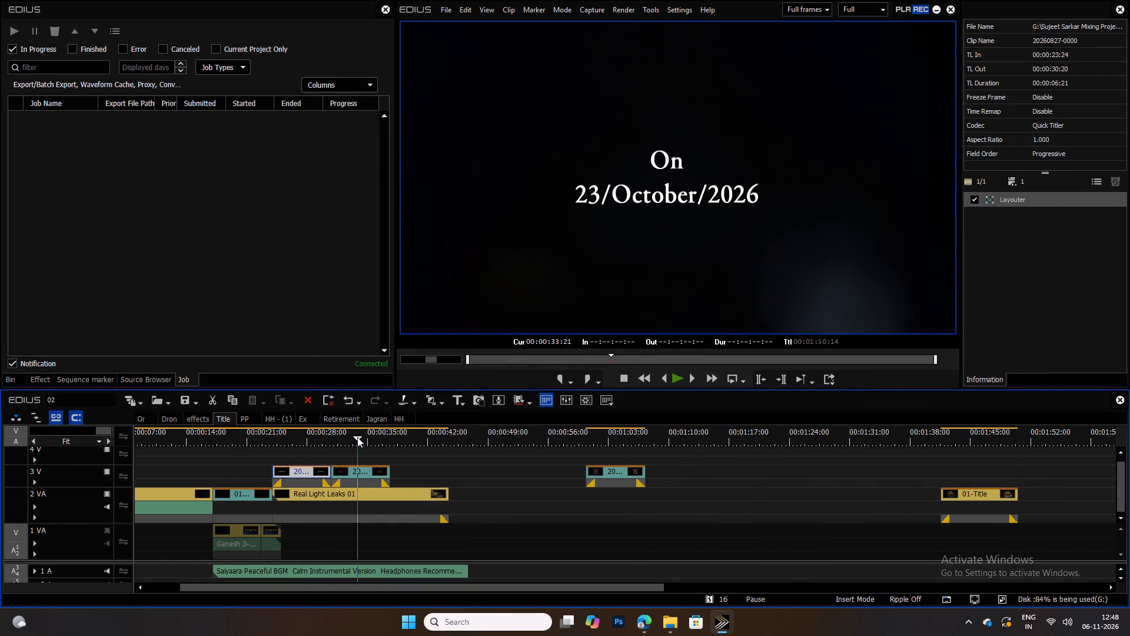
{"action": "left_click_drag", "start_coordinate": [357, 437], "coordinate": [290, 447]}
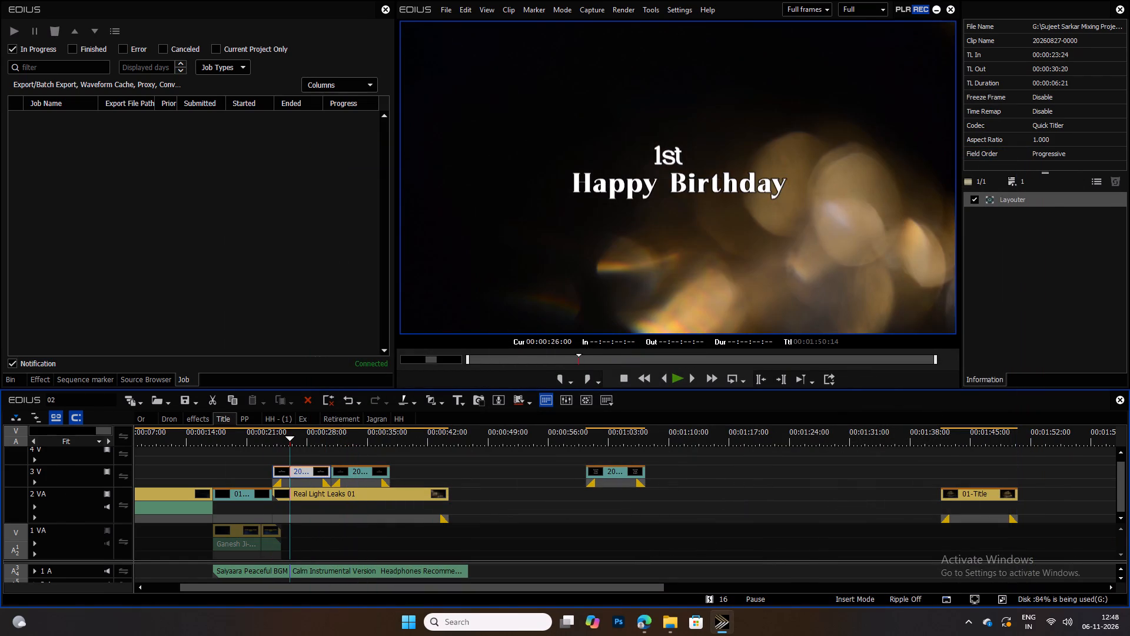
{"action": "double_click", "coordinate": [298, 475]}
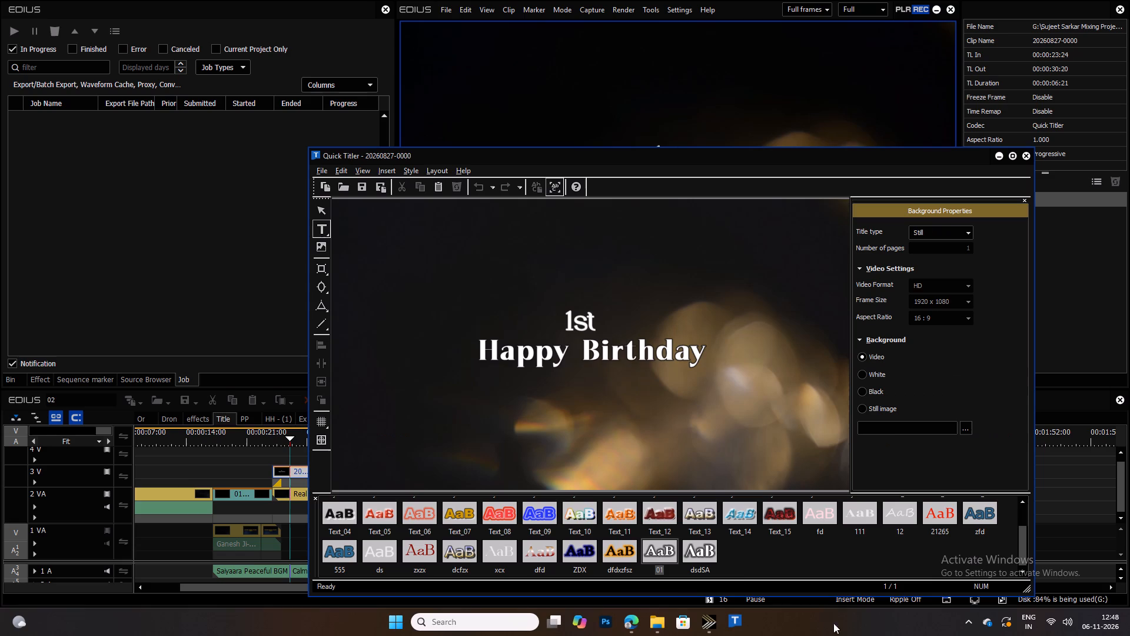
{"action": "left_click", "coordinate": [640, 620]}
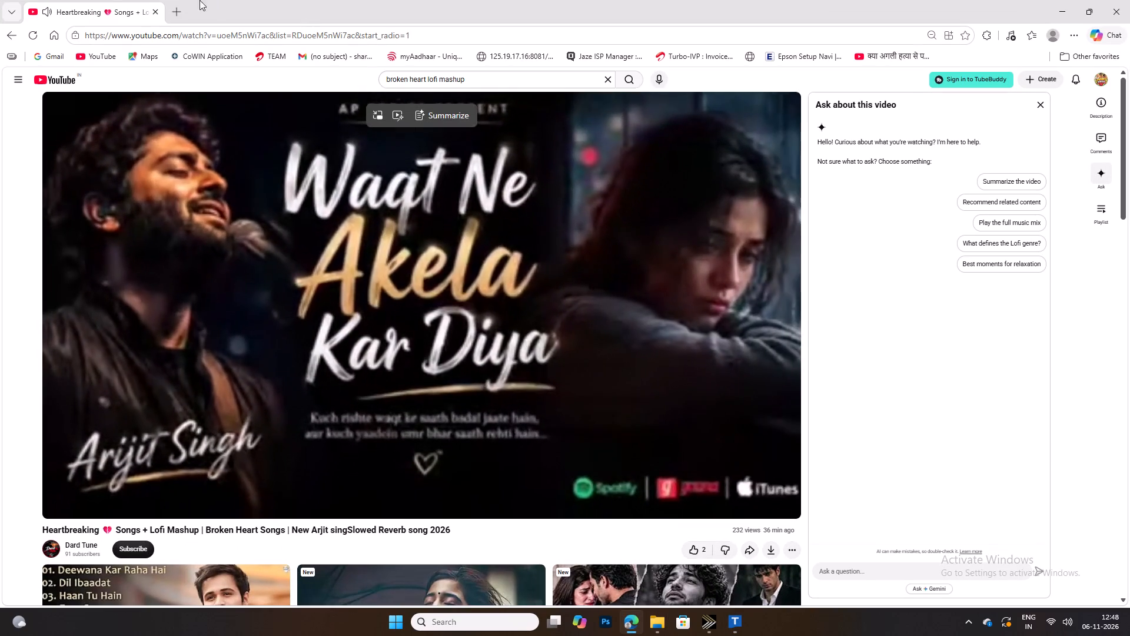
{"action": "left_click", "coordinate": [177, 14]}
{"action": "key", "text": "g"}
{"action": "key", "text": "Return"}
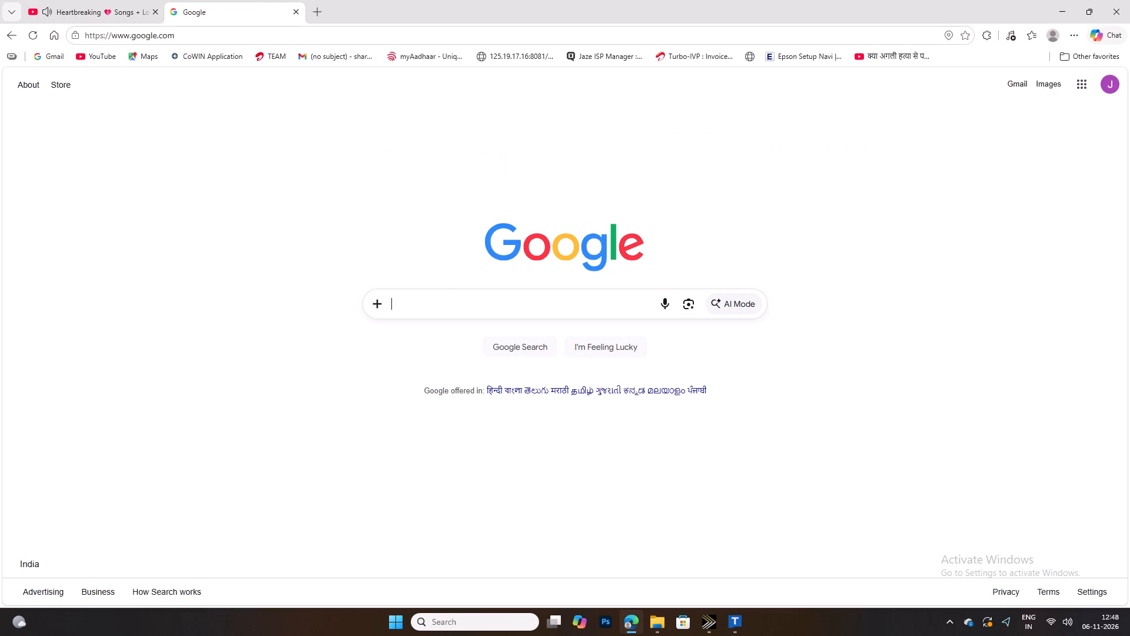
{"action": "key", "text": "shift+w"}
{"action": "key", "text": "e"}
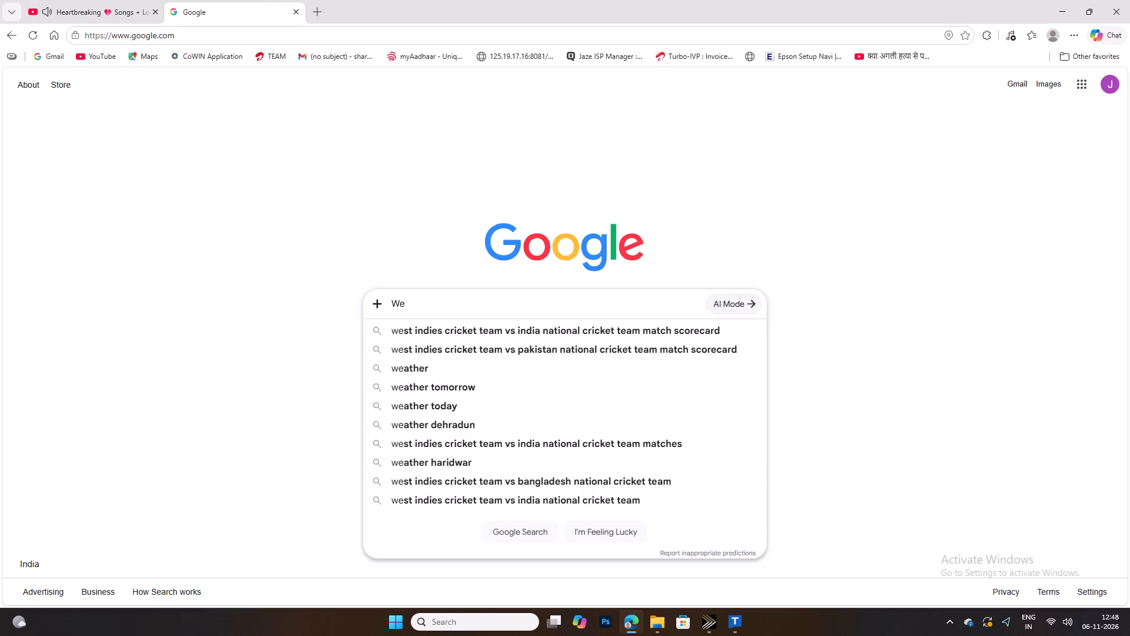
{"action": "type", "text": "dd"}
{"action": "type", "text": "ing"}
{"action": "key", "text": "space"}
{"action": "key", "text": "shift+c"}
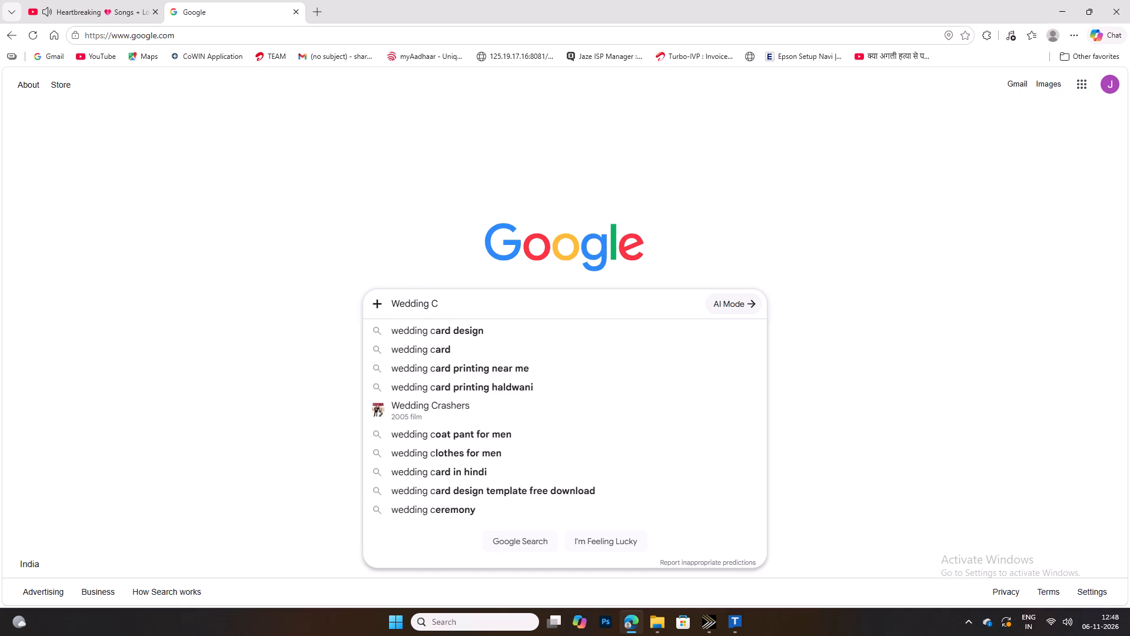
{"action": "key", "text": "BackSpace"}
{"action": "key", "text": "c"}
{"action": "key", "text": "e"}
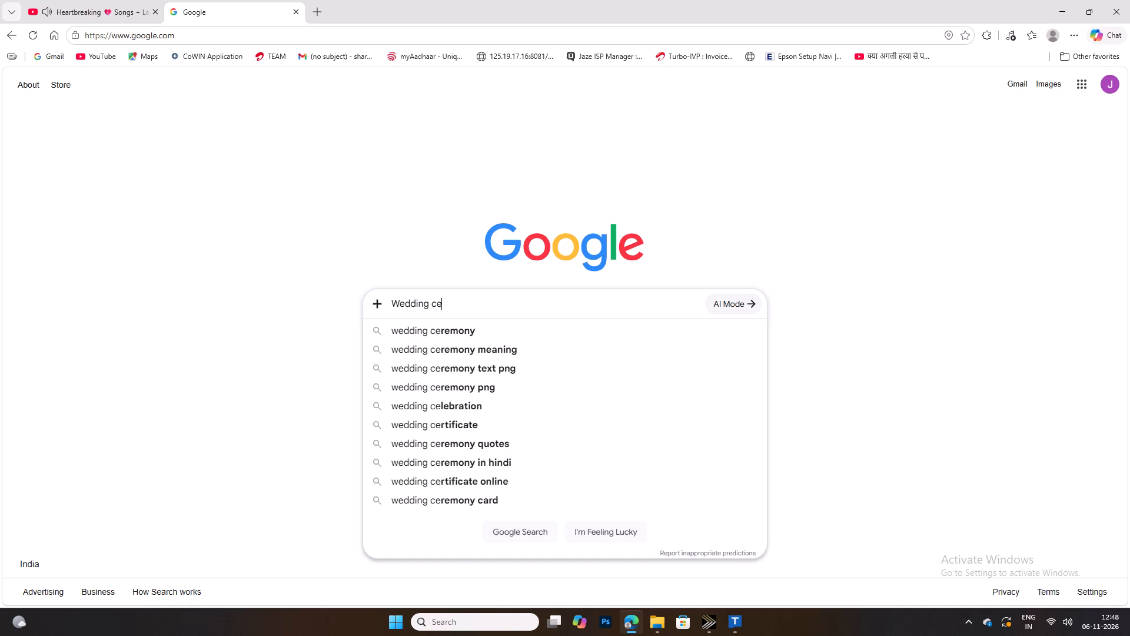
{"action": "key", "text": "Down"}
{"action": "key", "text": "ctrl+a"}
{"action": "key", "text": "ctrl+c"}
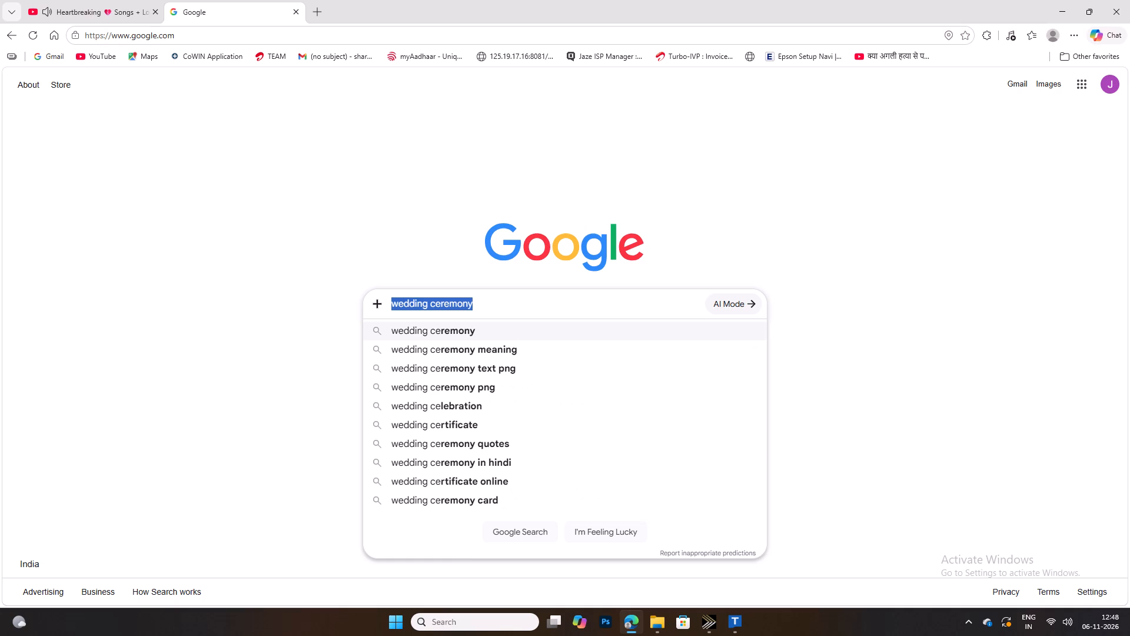
In Quick Titler, replace the "Happy Birthday" text with the copied phrase and capitalise it as "Wedding Ceremony".
{"action": "left_click", "coordinate": [733, 622]}
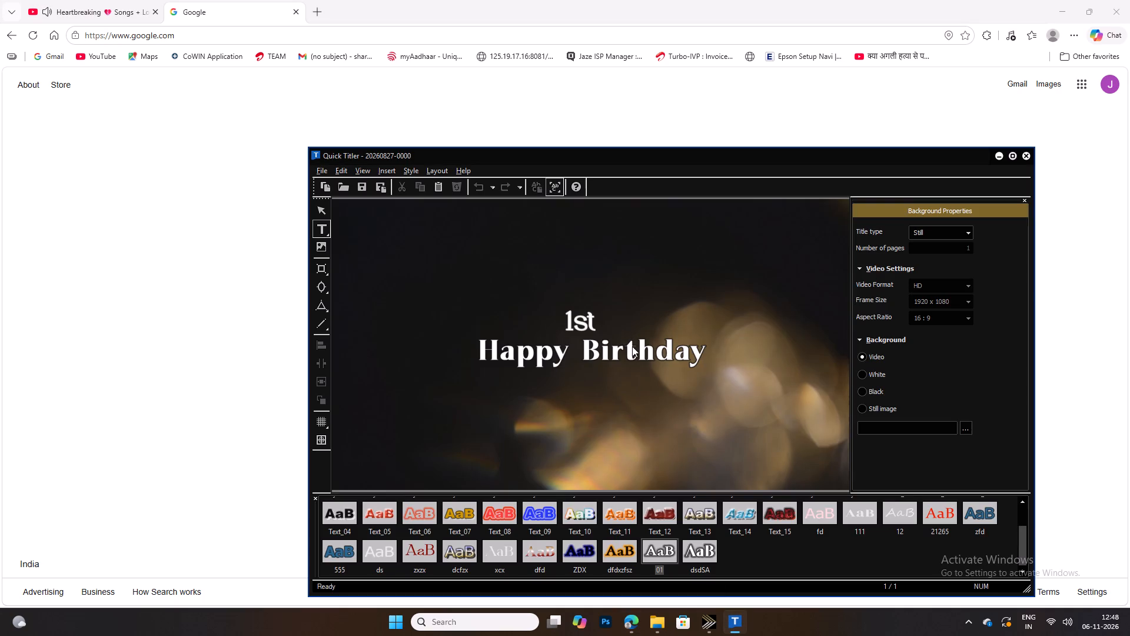
{"action": "double_click", "coordinate": [632, 346]}
{"action": "key", "text": "ctrl+a"}
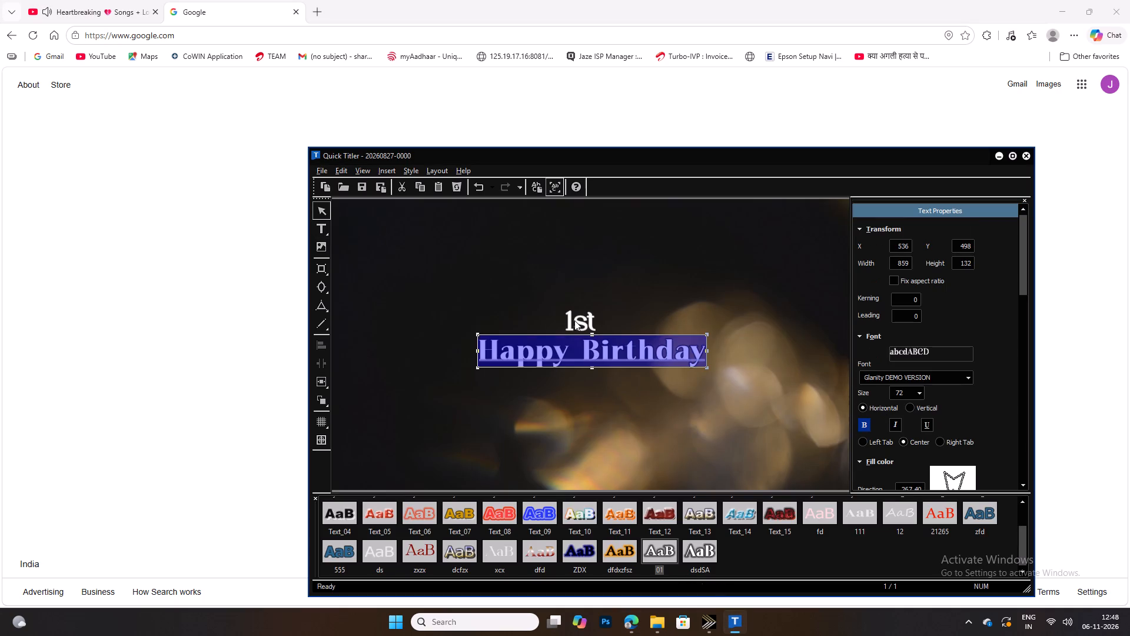
{"action": "key", "text": "ctrl+v"}
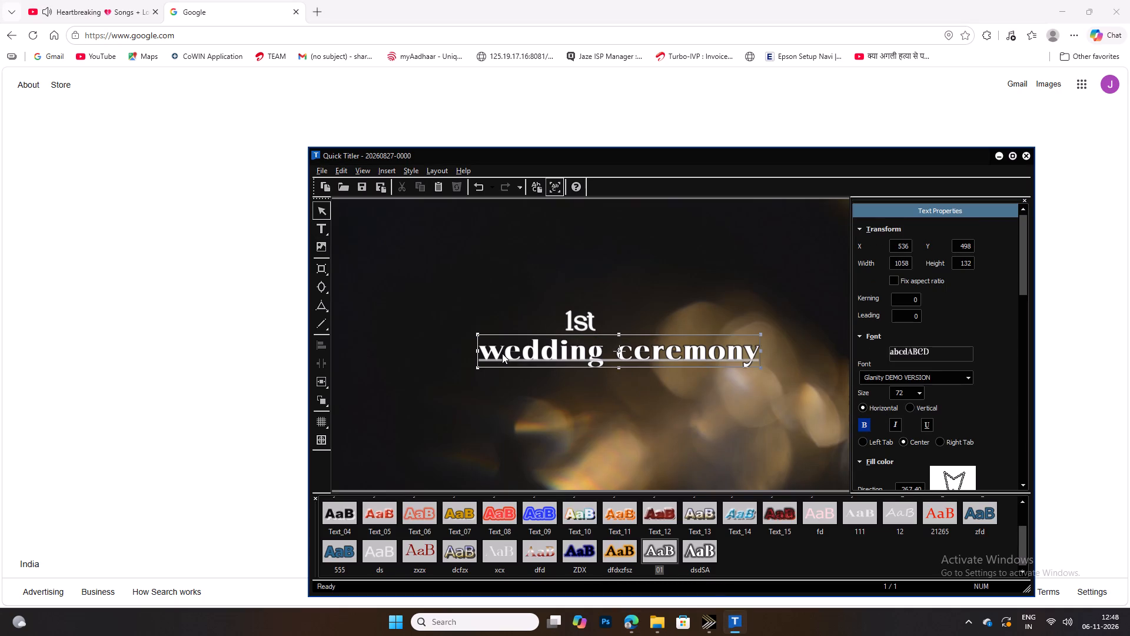
{"action": "left_click", "coordinate": [502, 353]}
{"action": "key", "text": "BackSpace"}
{"action": "key", "text": "shift+w"}
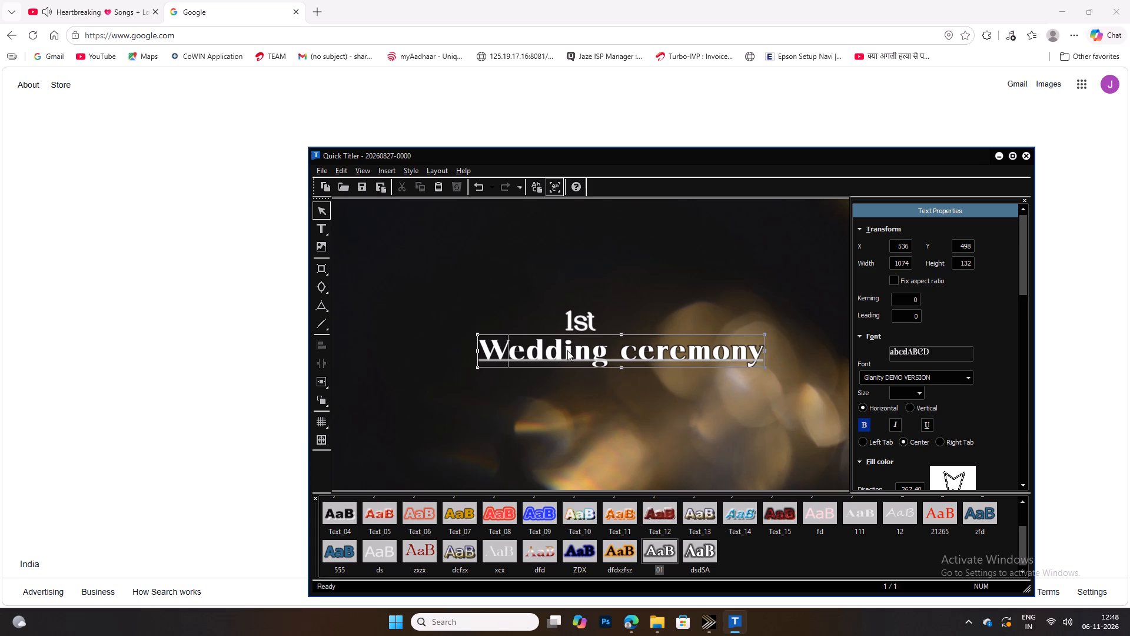
{"action": "left_click", "coordinate": [639, 351]}
{"action": "key", "text": "BackSpace"}
{"action": "key", "text": "shift+c"}
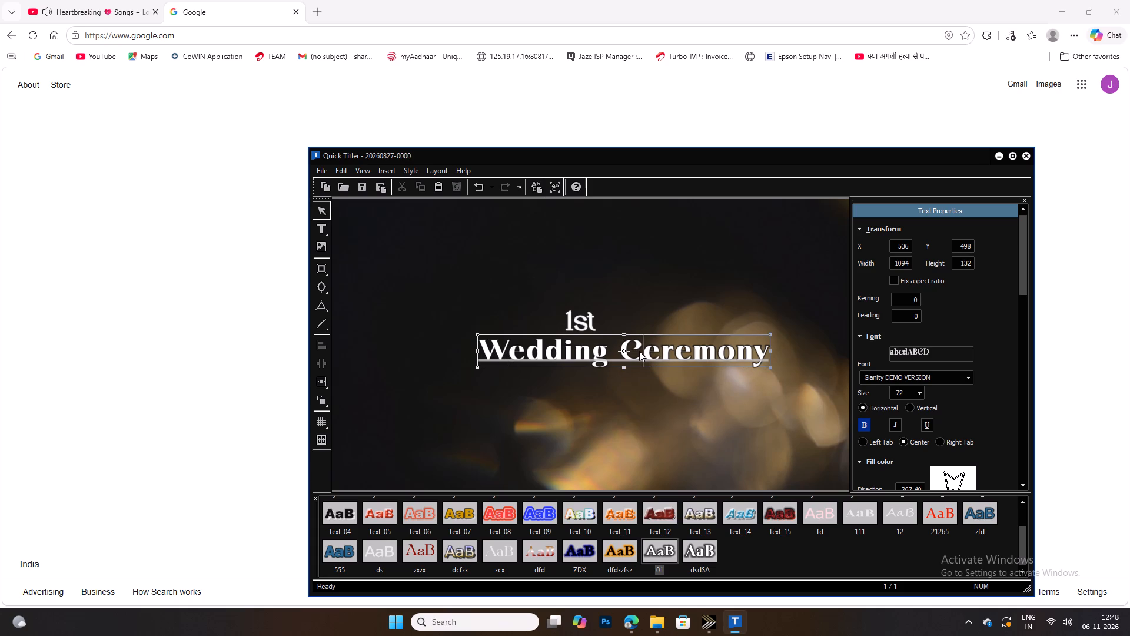
Delete the "1st" text object from the title.
{"action": "left_click", "coordinate": [581, 320]}
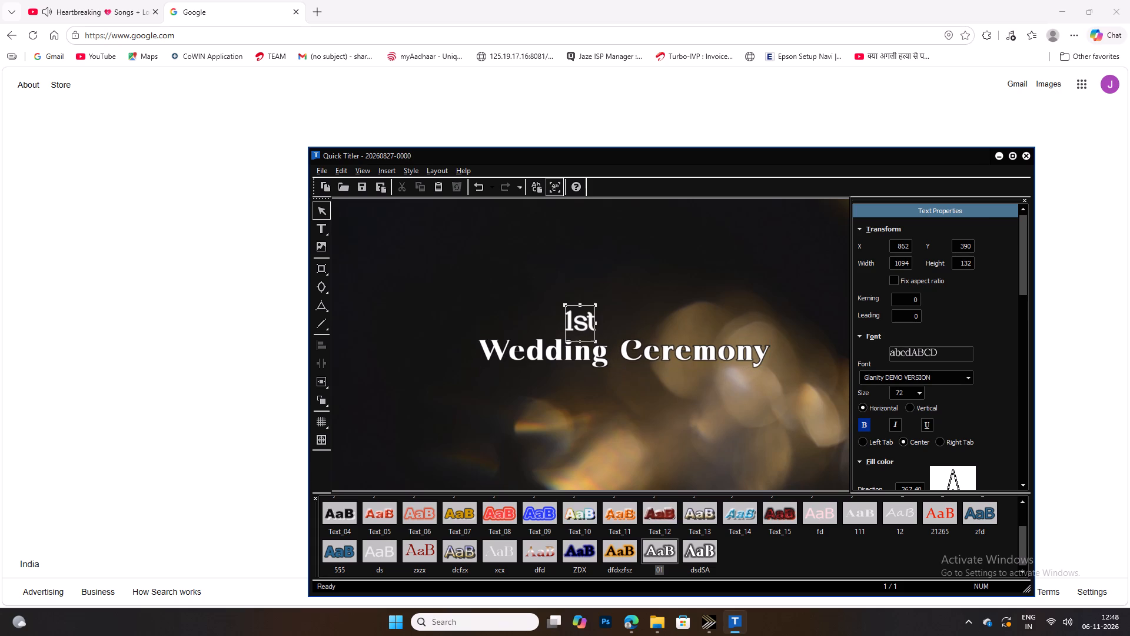
{"action": "key", "text": "Delete"}
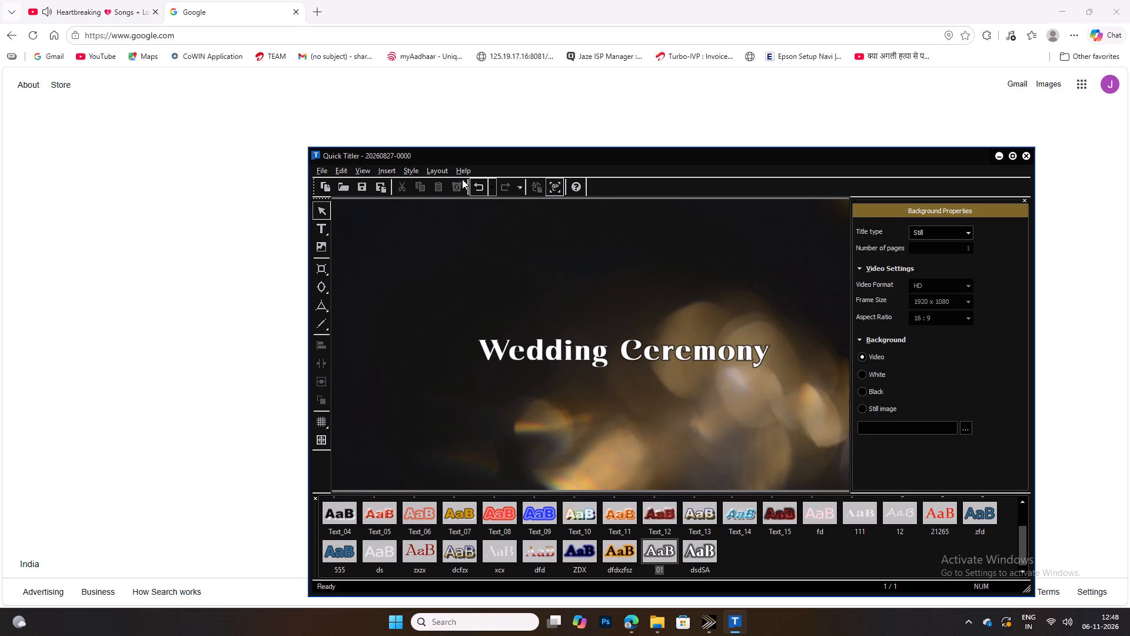
Center the "Wedding Ceremony" text horizontally and vertically in the screen, and save the title.
{"action": "left_click", "coordinate": [553, 348]}
{"action": "left_click", "coordinate": [441, 173]}
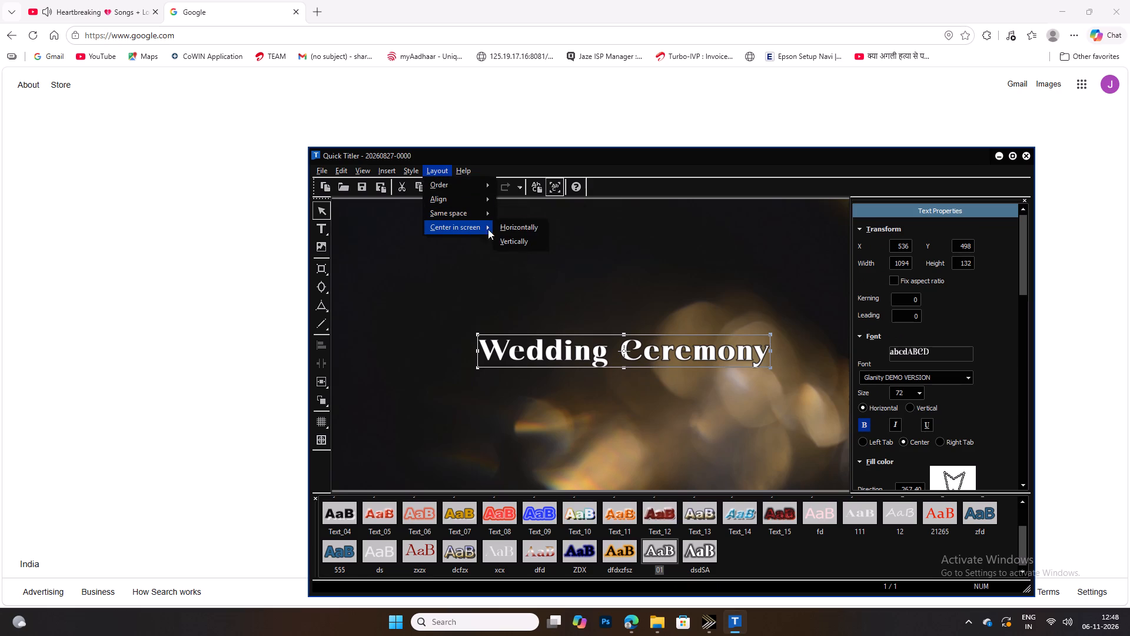
{"action": "left_click", "coordinate": [508, 228]}
{"action": "left_click", "coordinate": [434, 168]}
{"action": "left_click", "coordinate": [463, 227]}
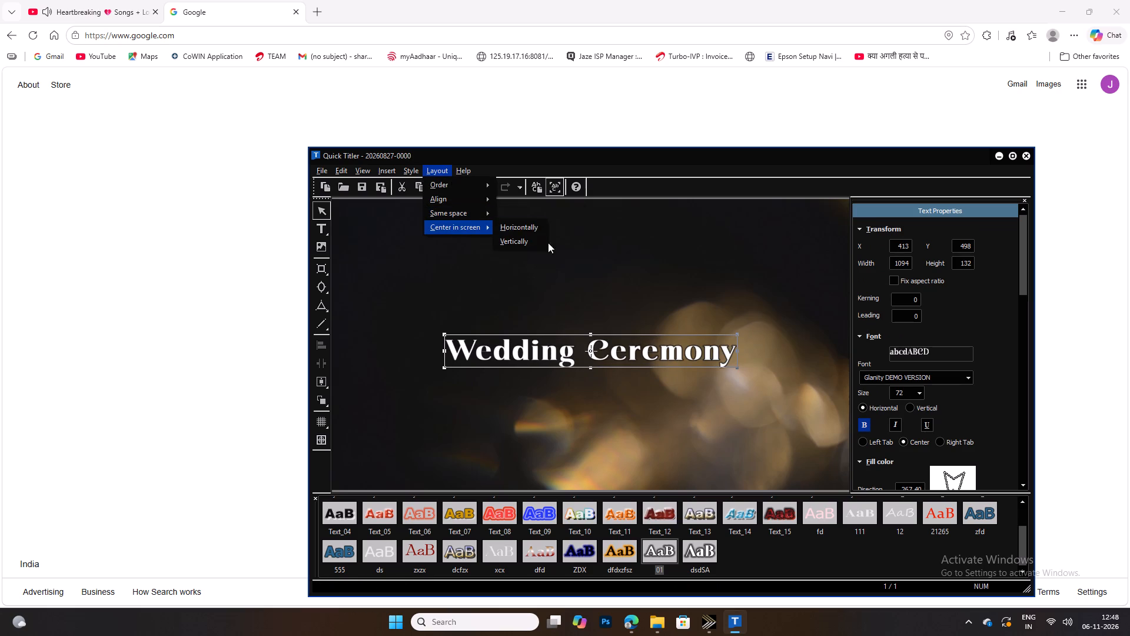
{"action": "left_click", "coordinate": [527, 240]}
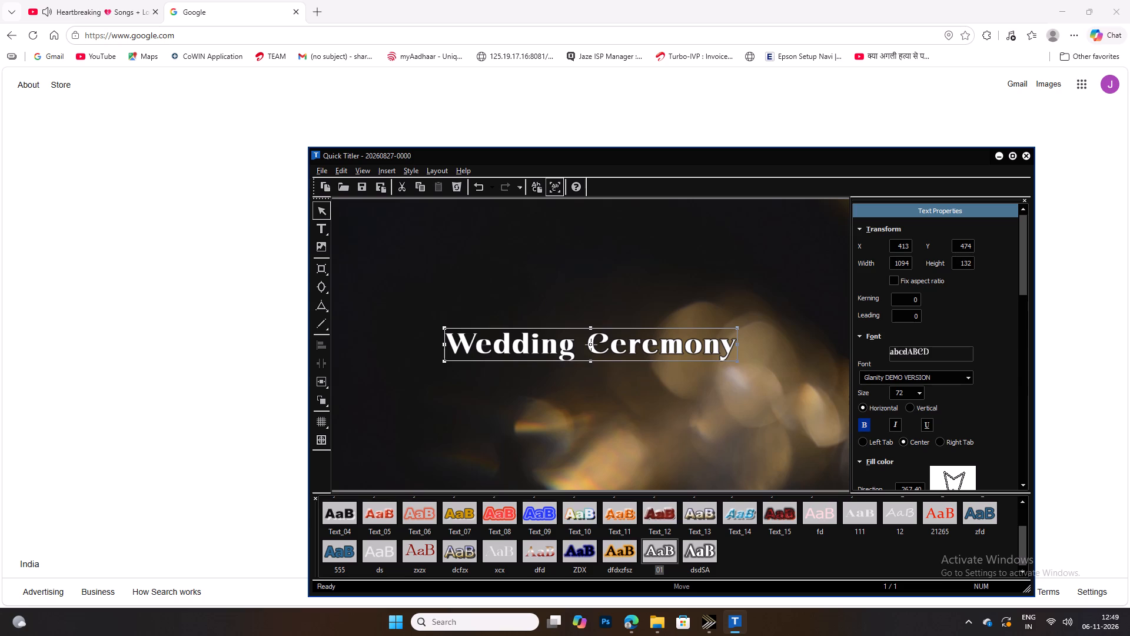
{"action": "key", "text": "ctrl+s"}
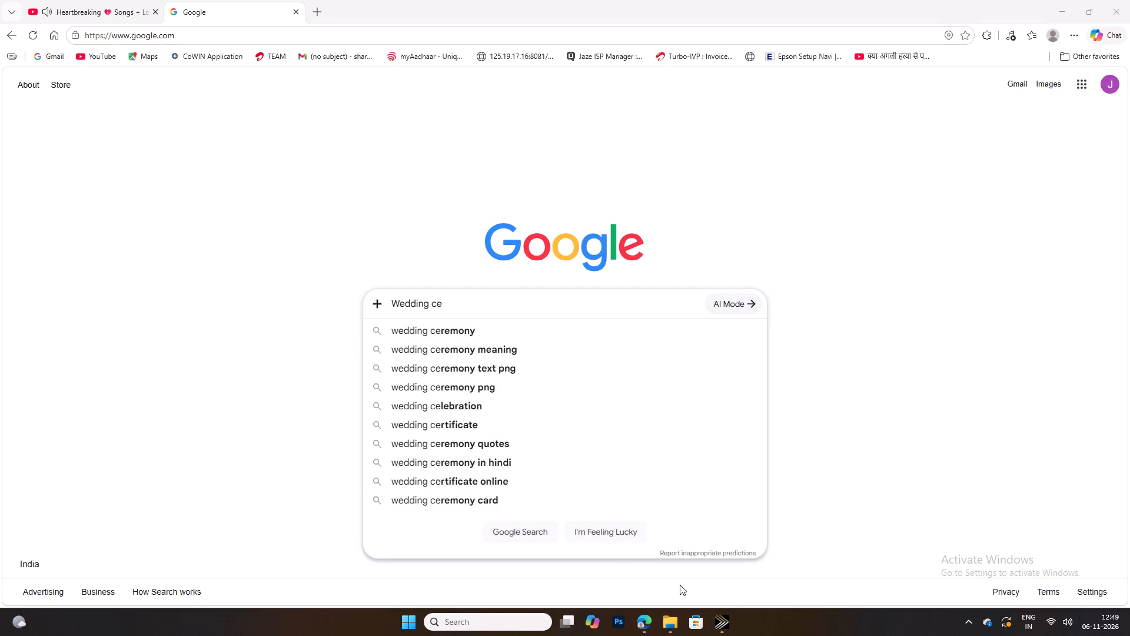
Switch back to EDIUS, preview the titles, and delete the fade-out at the end of the Real Light Leaks 01 clip on track 2 VA.
{"action": "left_click", "coordinate": [715, 612]}
{"action": "key", "text": "space"}
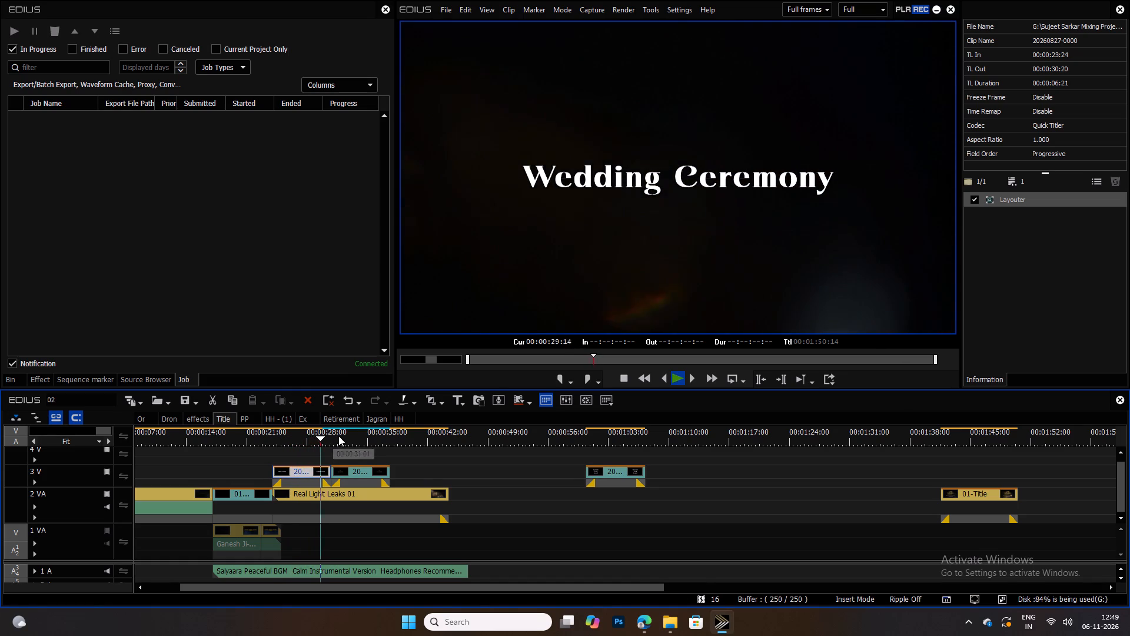
{"action": "left_click_drag", "start_coordinate": [372, 435], "coordinate": [381, 438]}
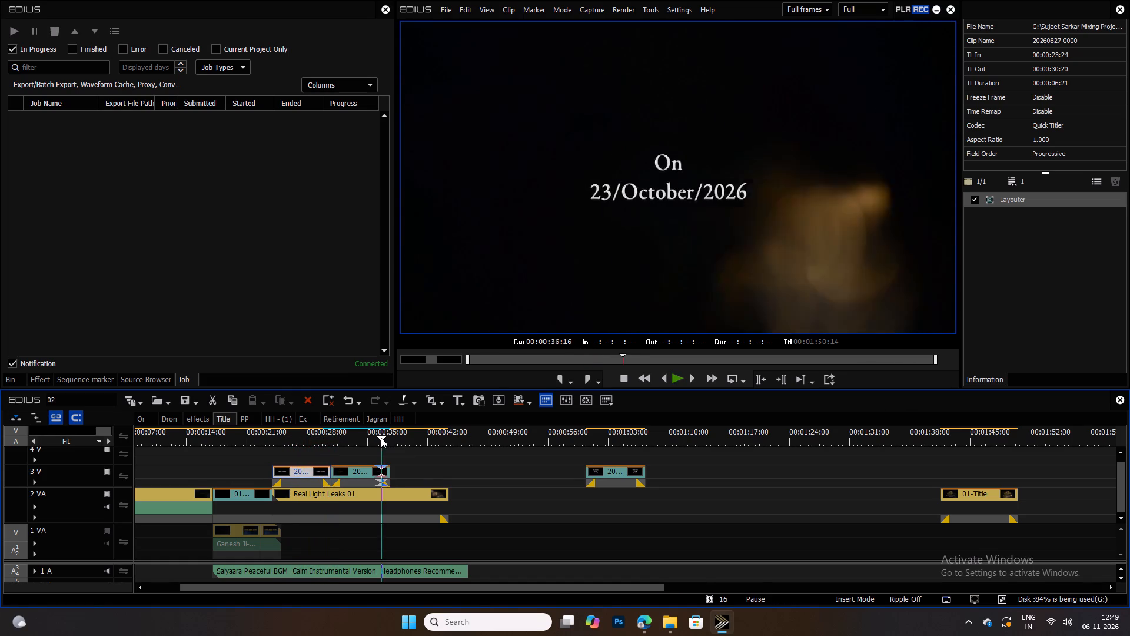
{"action": "left_click_drag", "start_coordinate": [381, 438], "coordinate": [445, 443]}
{"action": "scroll", "coordinate": [453, 498], "scroll_direction": "down", "scroll_amount": 1, "text": "ctrl"}
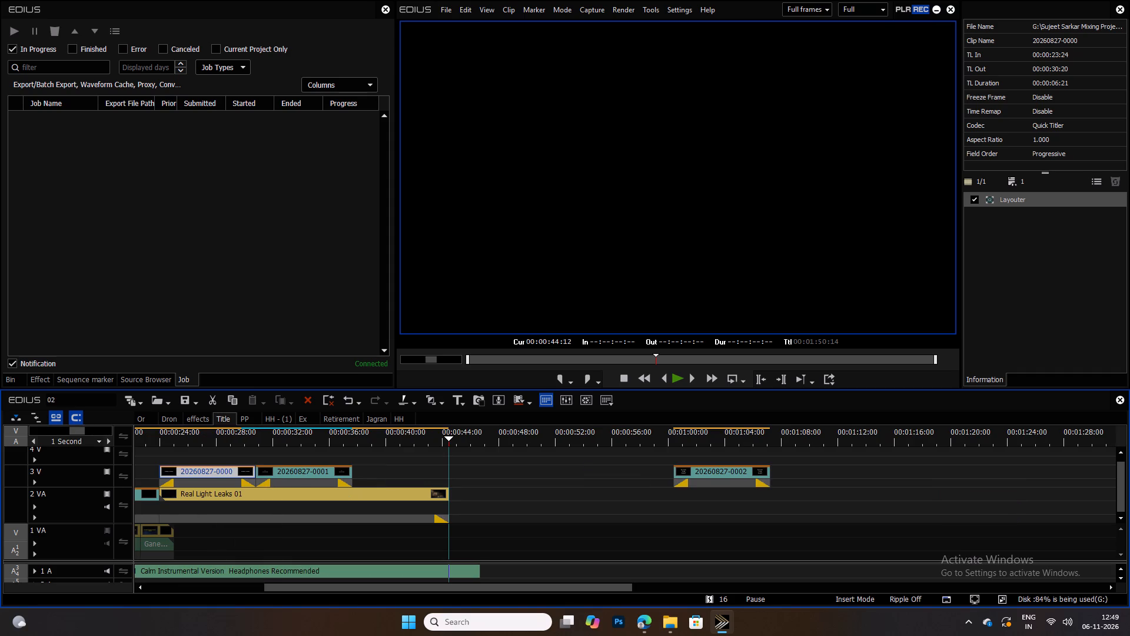
{"action": "left_click", "coordinate": [419, 519]}
{"action": "key", "text": "Delete"}
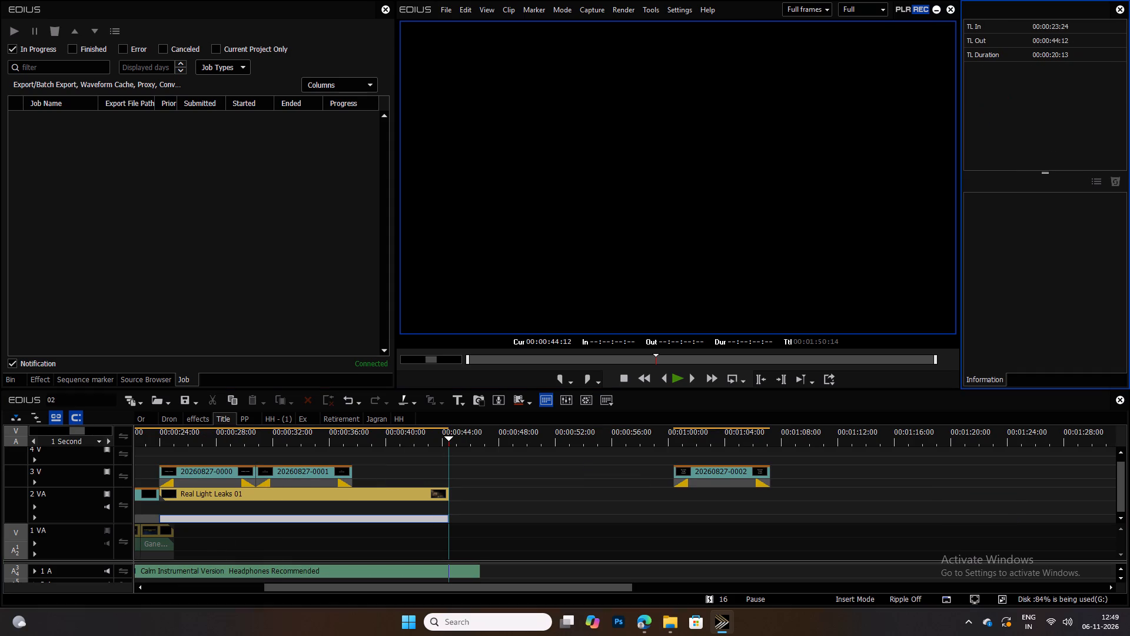
Copy the Real Light Leaks 01 clip and paste it directly after the original on track 2 VA, starting at 00:00:44:12.
{"action": "left_click", "coordinate": [393, 493]}
{"action": "key", "text": "ctrl+c"}
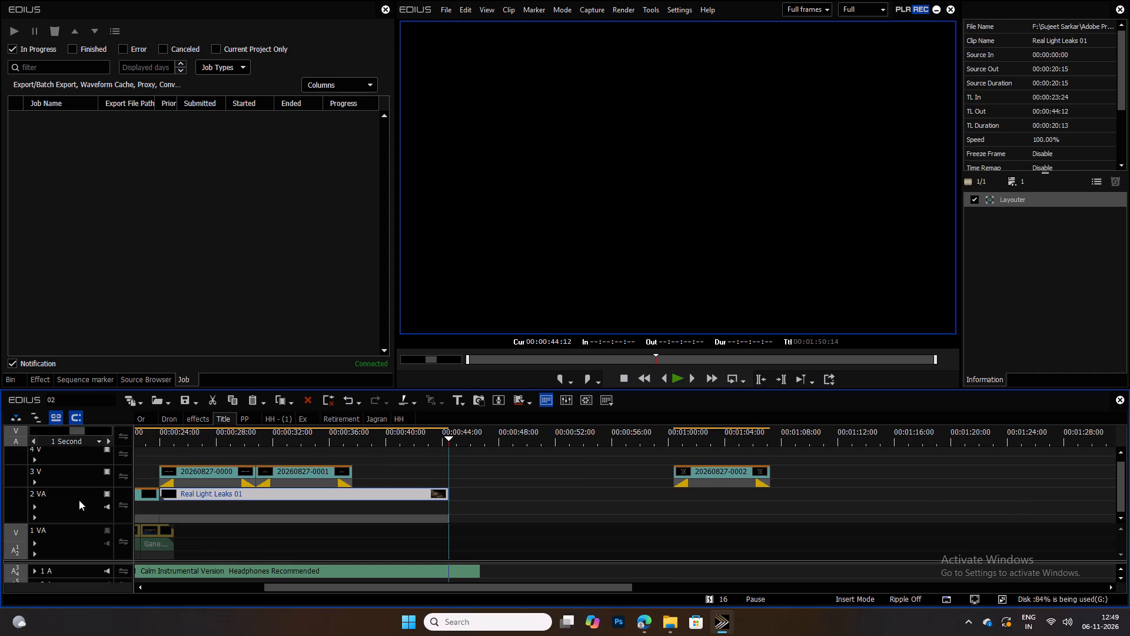
{"action": "left_click", "coordinate": [78, 500]}
{"action": "key", "text": "ctrl+v"}
{"action": "left_click_drag", "start_coordinate": [462, 439], "coordinate": [480, 447]}
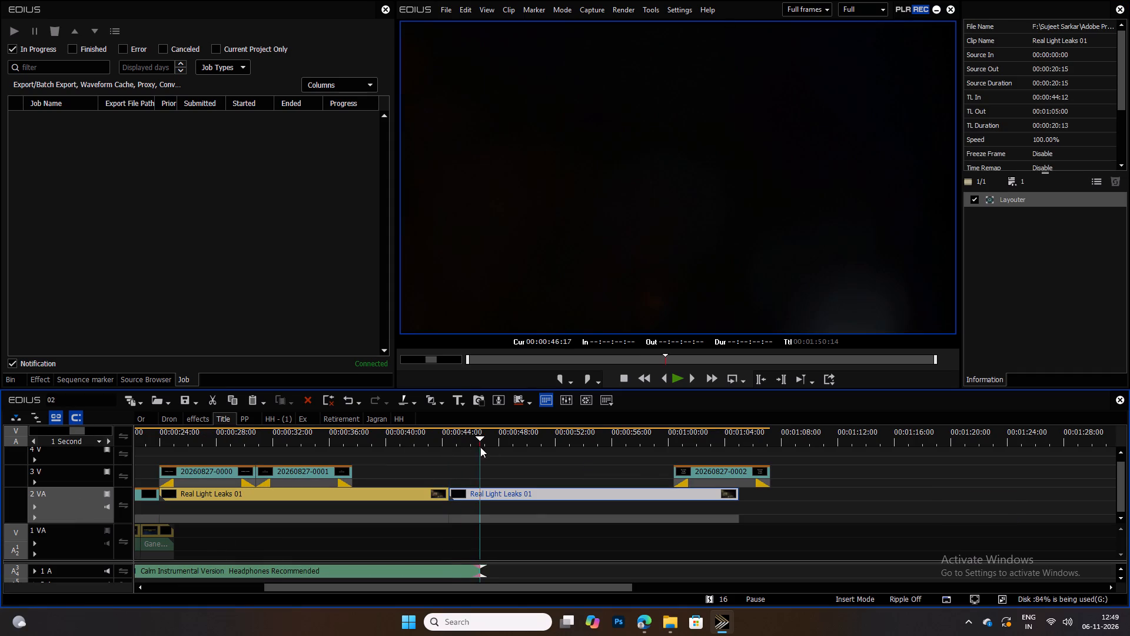
Trim the second Real Light Leaks 01 clip's start to 00:00:46:17 and move it against the end of the first on track 2 VA.
{"action": "left_click_drag", "start_coordinate": [480, 447], "coordinate": [479, 447]}
{"action": "key", "text": "n"}
{"action": "left_click_drag", "start_coordinate": [524, 492], "coordinate": [494, 491]}
Add a one-second Dissolve at the join between the two Real Light Leaks 01 clips, at 00:00:44:12.
{"action": "left_click", "coordinate": [453, 433]}
{"action": "key", "text": "alt+1"}
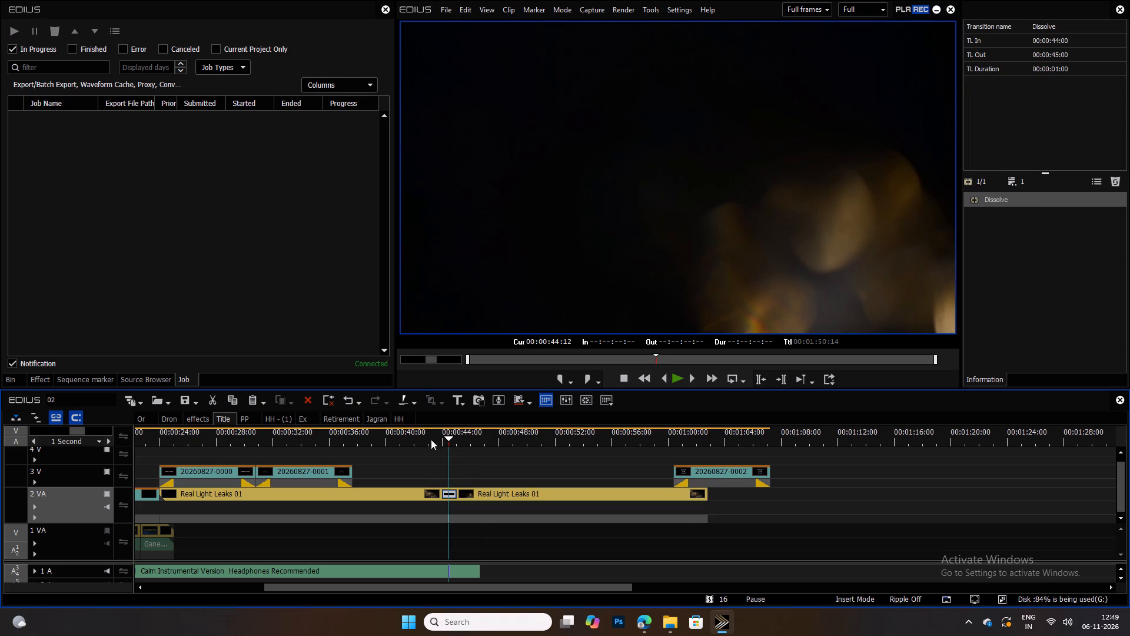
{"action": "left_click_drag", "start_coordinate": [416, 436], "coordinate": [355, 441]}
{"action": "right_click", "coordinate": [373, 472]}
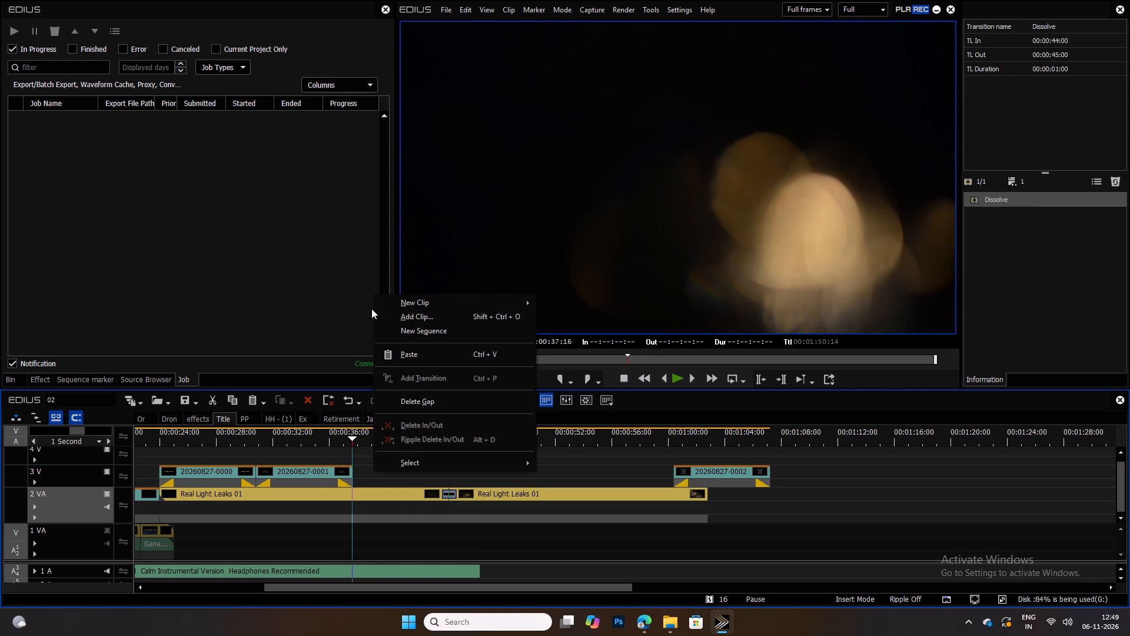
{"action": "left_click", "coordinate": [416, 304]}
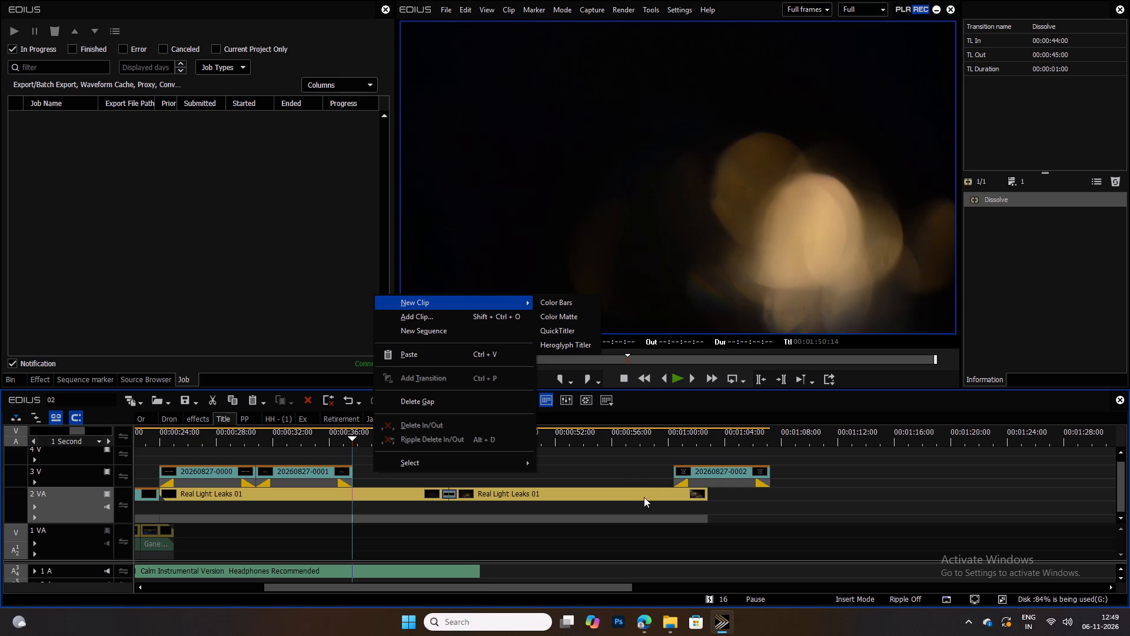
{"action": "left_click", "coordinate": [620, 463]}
{"action": "left_click", "coordinate": [709, 439]}
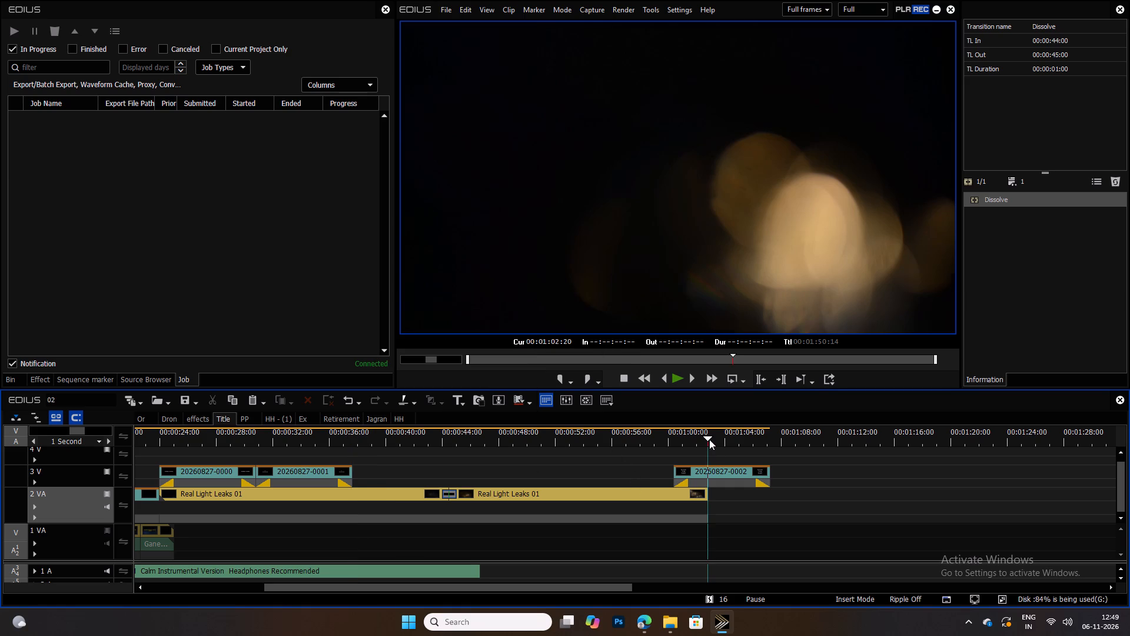
{"action": "double_click", "coordinate": [709, 470]}
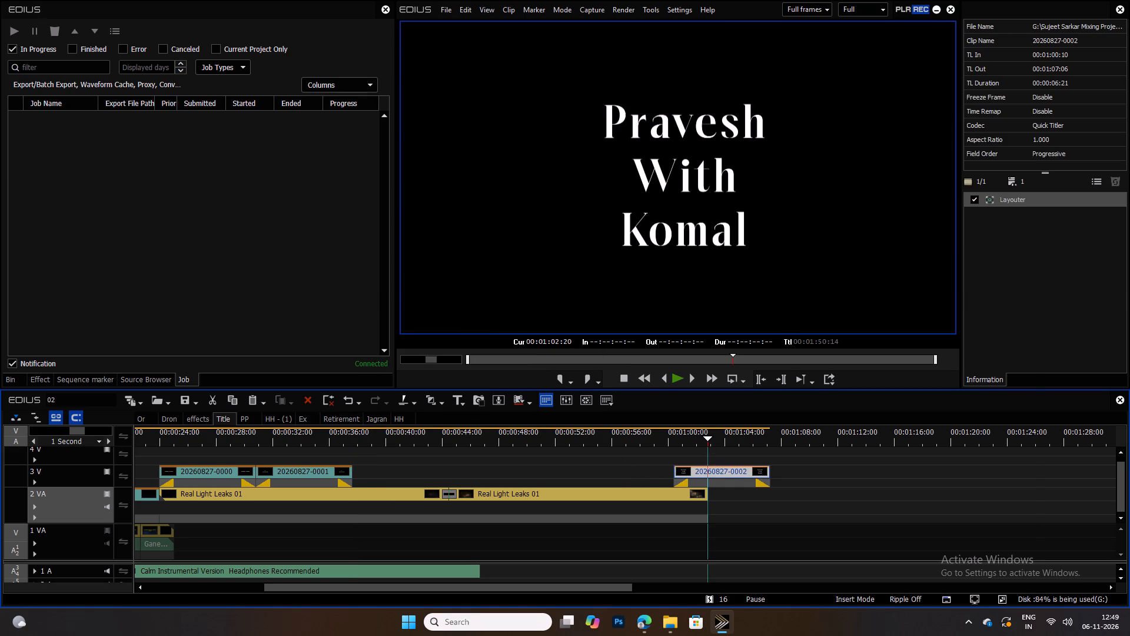
{"action": "double_click", "coordinate": [674, 289]}
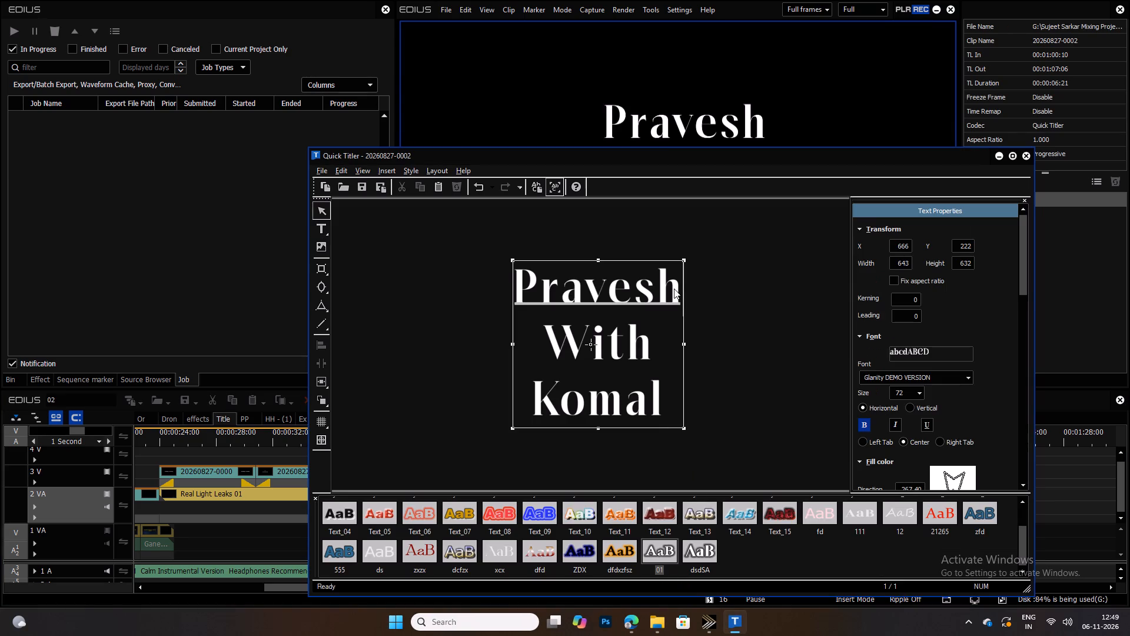
{"action": "left_click_drag", "start_coordinate": [676, 284], "coordinate": [512, 284]}
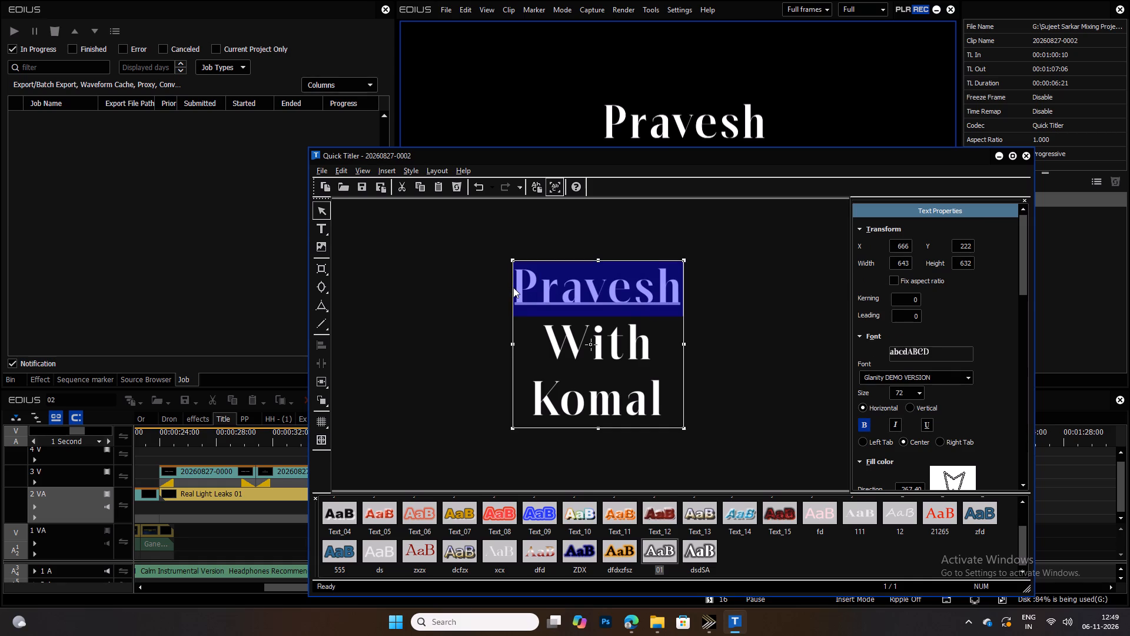
{"action": "key", "text": "ctrl+c"}
{"action": "key", "text": "ctrl+s"}
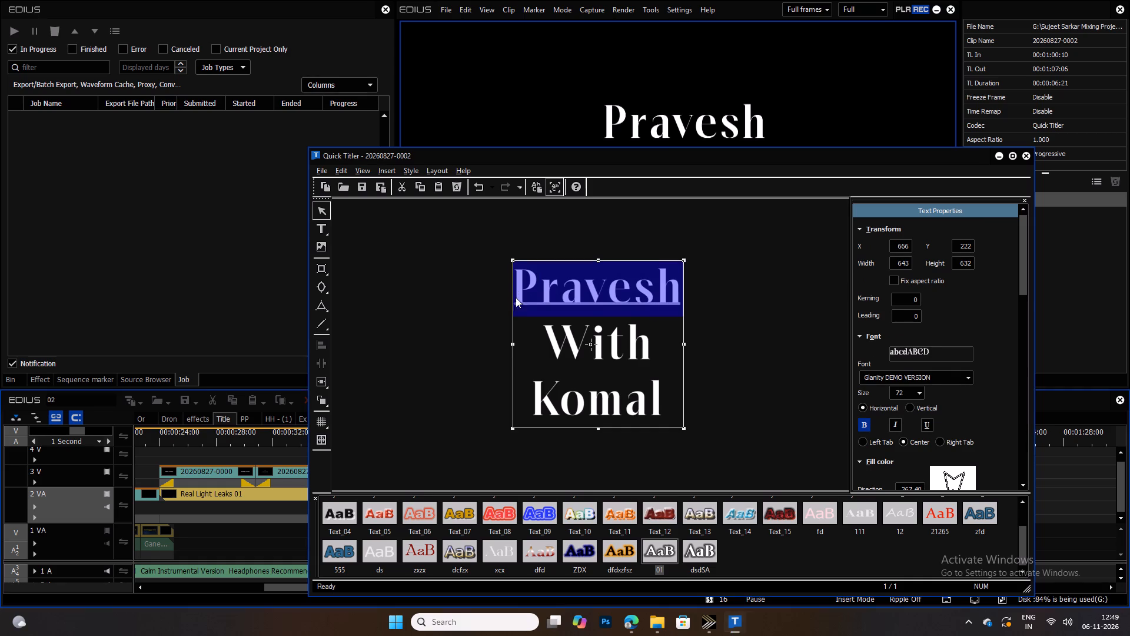
Create a QuickTitler title on track 3 V at 00:00:37:16, paste "Pravesh" as its text and apply the dsdSA style.
{"action": "left_click_drag", "start_coordinate": [363, 436], "coordinate": [356, 432]}
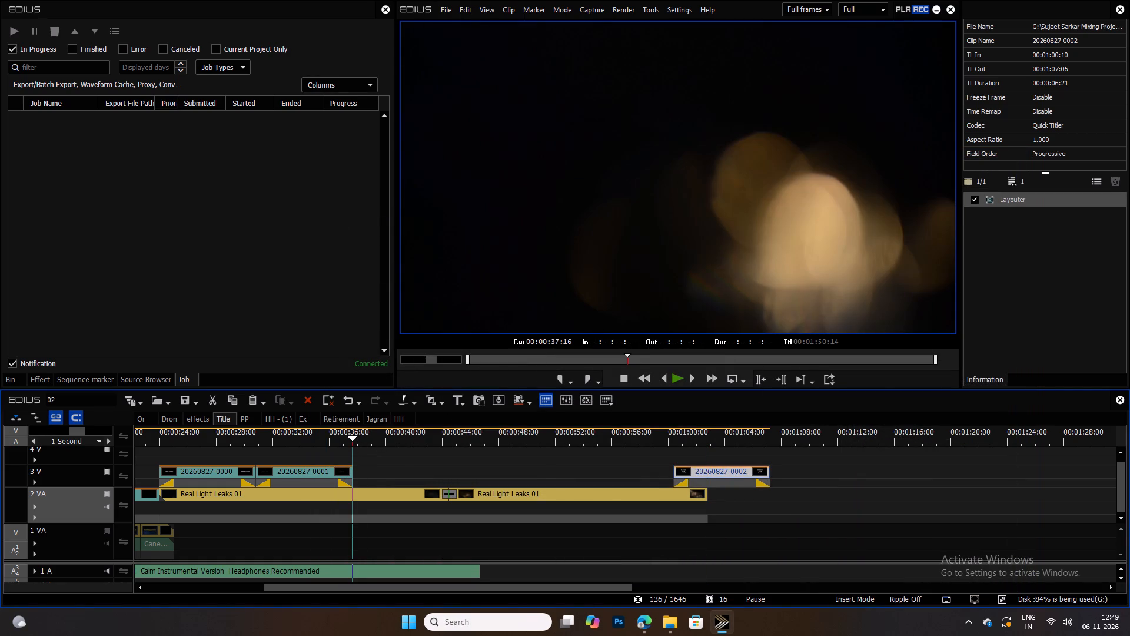
{"action": "right_click", "coordinate": [381, 473]}
{"action": "left_click", "coordinate": [460, 293]}
{"action": "right_click", "coordinate": [383, 478]}
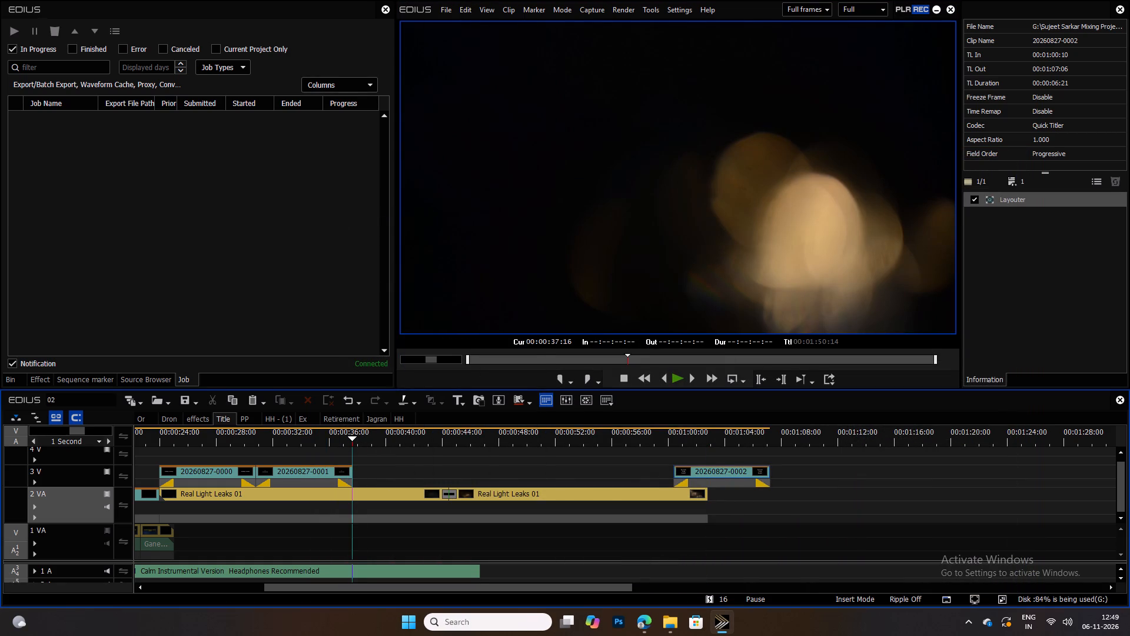
{"action": "left_click", "coordinate": [477, 312]}
{"action": "left_click", "coordinate": [589, 334]}
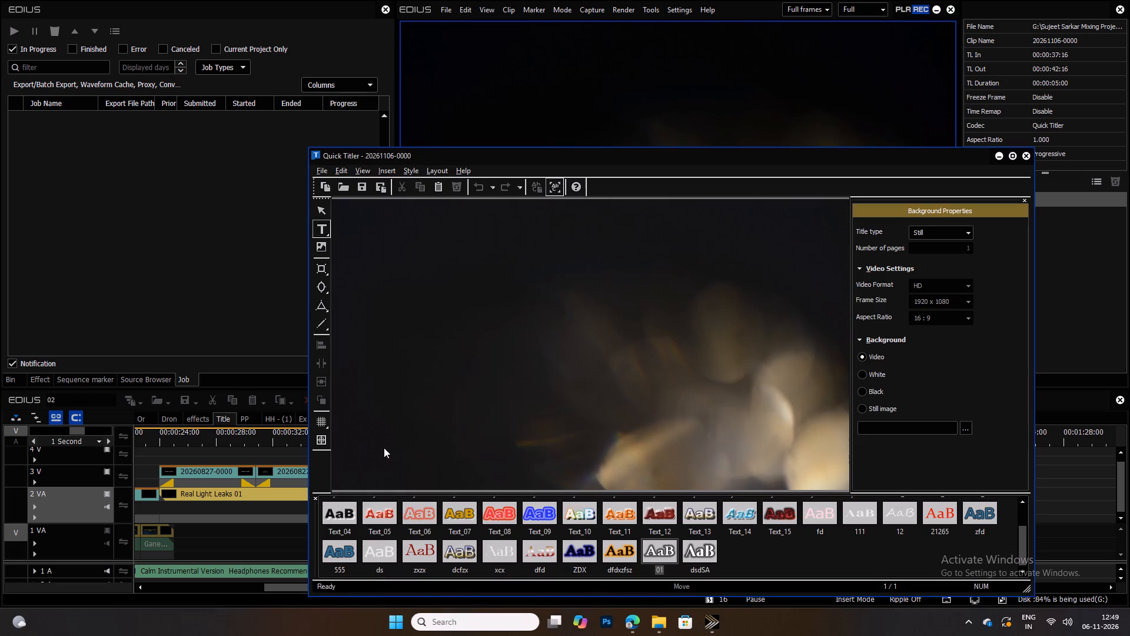
{"action": "left_click", "coordinate": [584, 377]}
{"action": "double_click", "coordinate": [523, 352]}
{"action": "key", "text": "ctrl+v"}
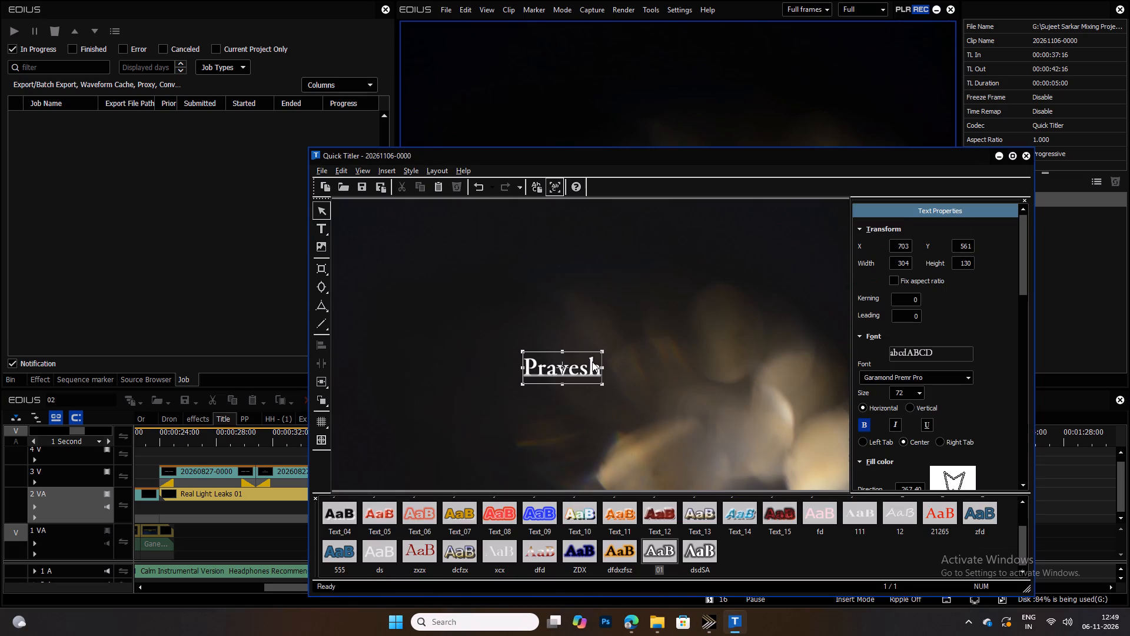
{"action": "double_click", "coordinate": [702, 551]}
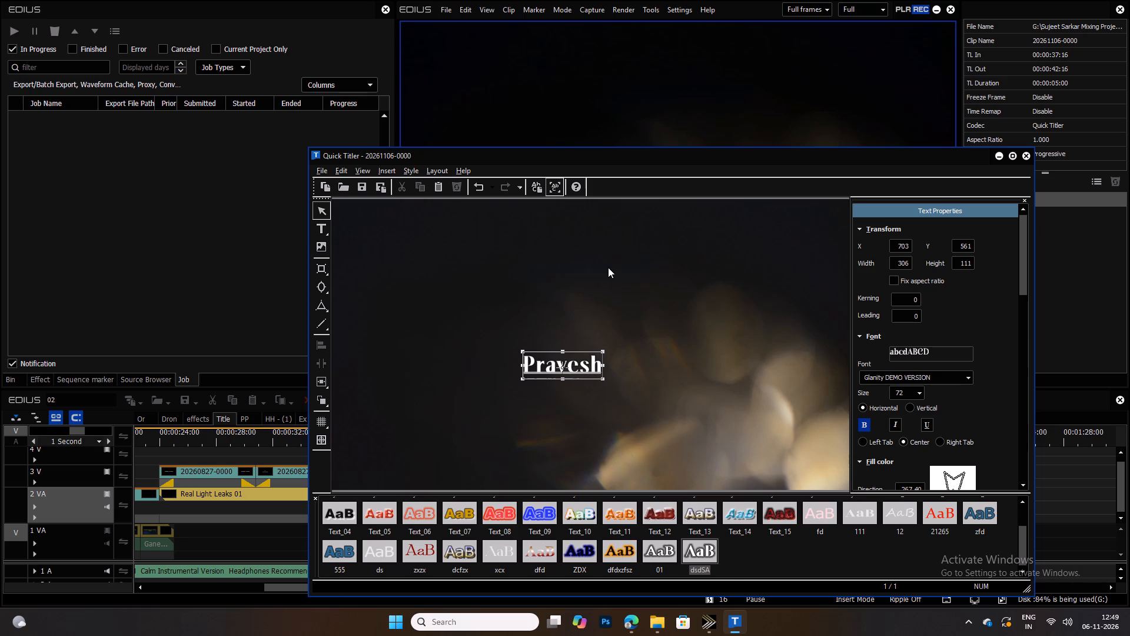
Enlarge the "Pravesh" text to about 684 wide by 223 high, adjusting its position near the middle of the frame.
{"action": "left_click_drag", "start_coordinate": [602, 351], "coordinate": [686, 321]}
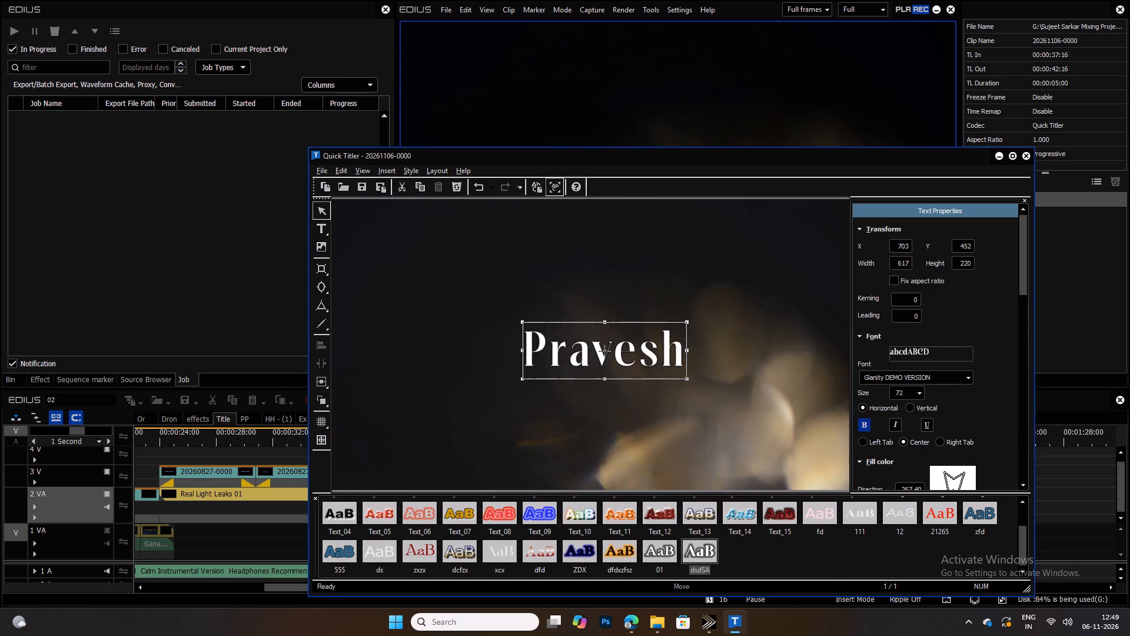
{"action": "left_click_drag", "start_coordinate": [583, 363], "coordinate": [580, 347]}
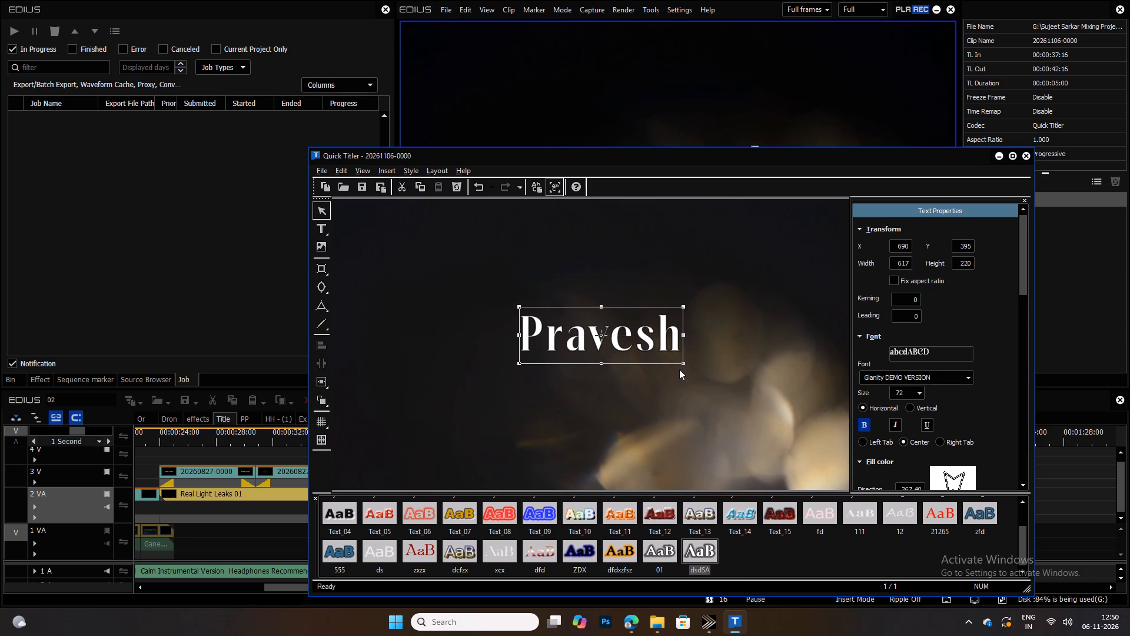
{"action": "left_click_drag", "start_coordinate": [683, 365], "coordinate": [713, 376]}
{"action": "left_click_drag", "start_coordinate": [644, 357], "coordinate": [638, 356]}
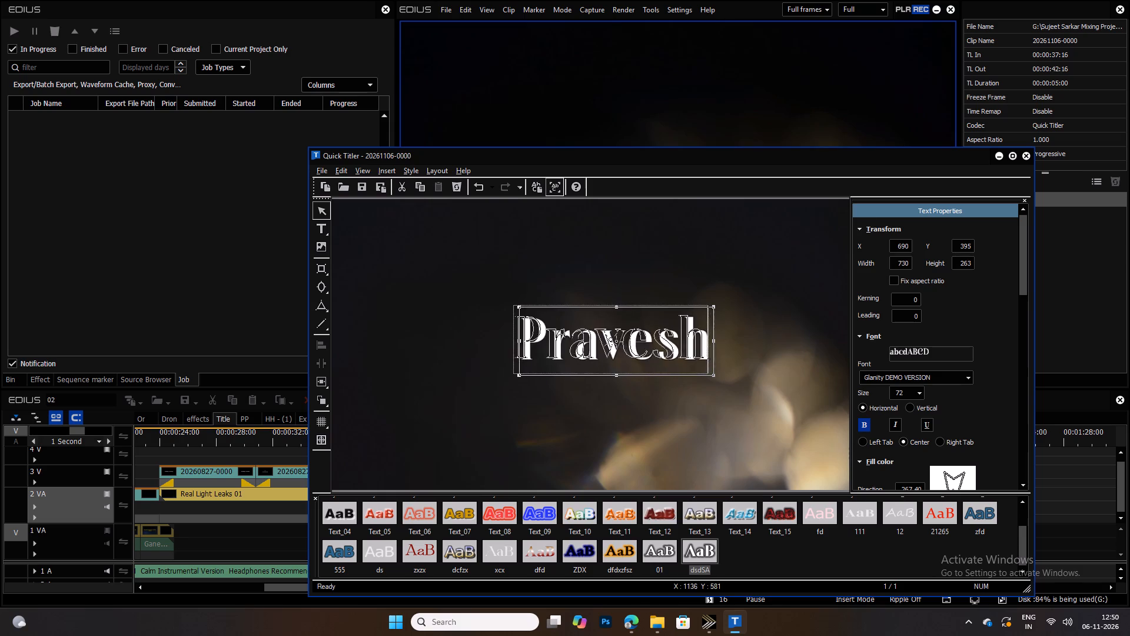
{"action": "left_click_drag", "start_coordinate": [638, 356], "coordinate": [634, 357]}
{"action": "left_click", "coordinate": [636, 357]}
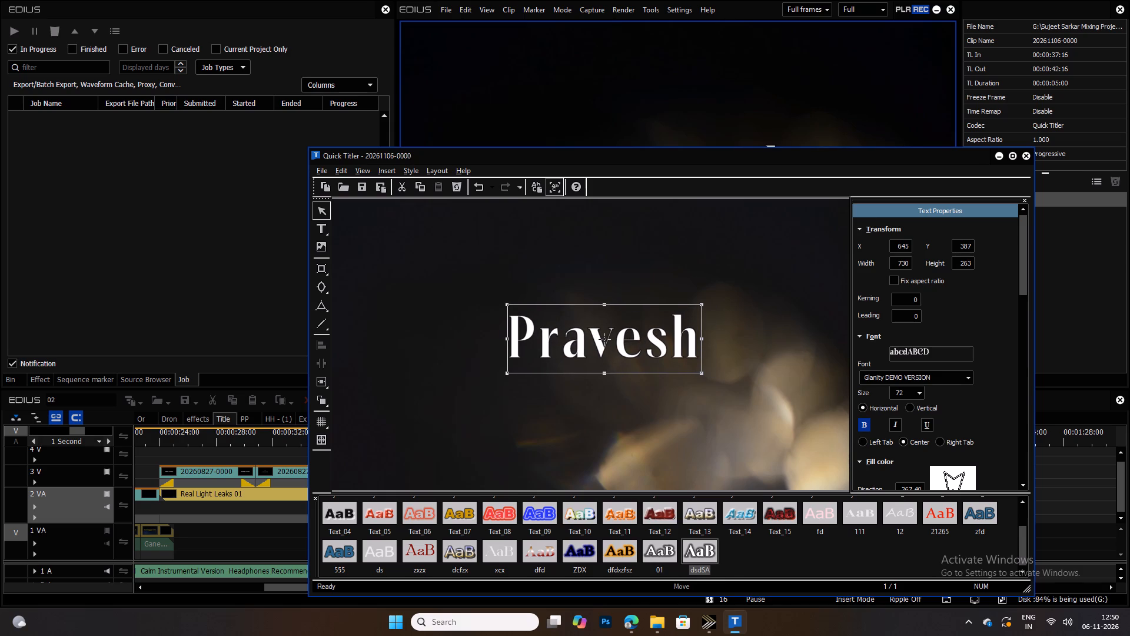
{"action": "left_click_drag", "start_coordinate": [507, 373], "coordinate": [519, 363]}
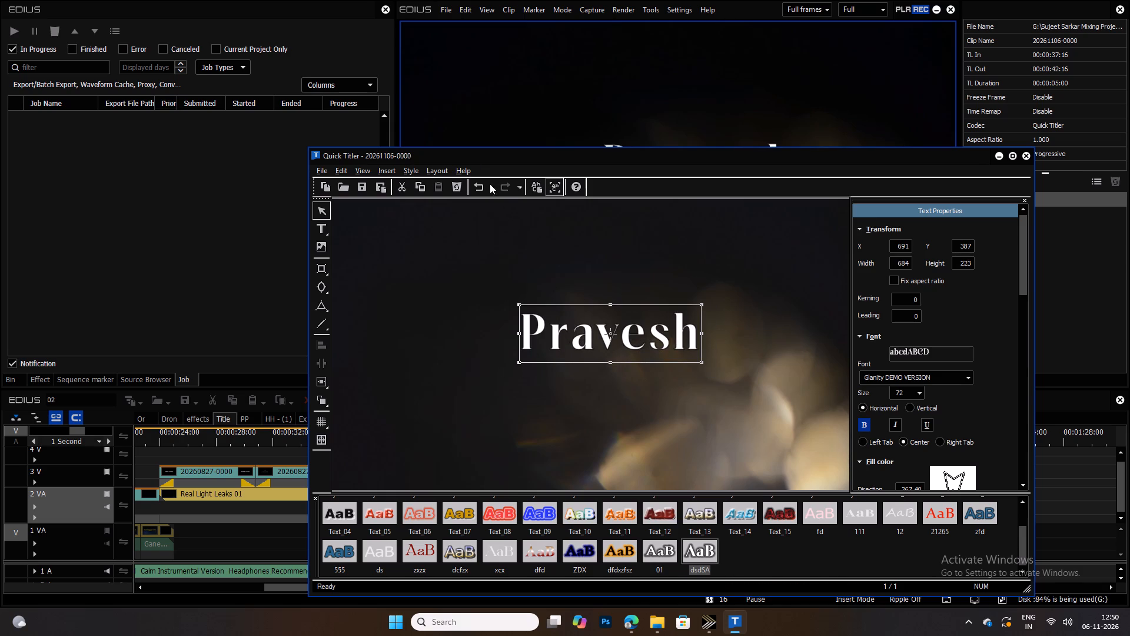
Center the "Pravesh" text horizontally and vertically in the screen, and save the title.
{"action": "left_click", "coordinate": [444, 172]}
{"action": "left_click", "coordinate": [477, 227]}
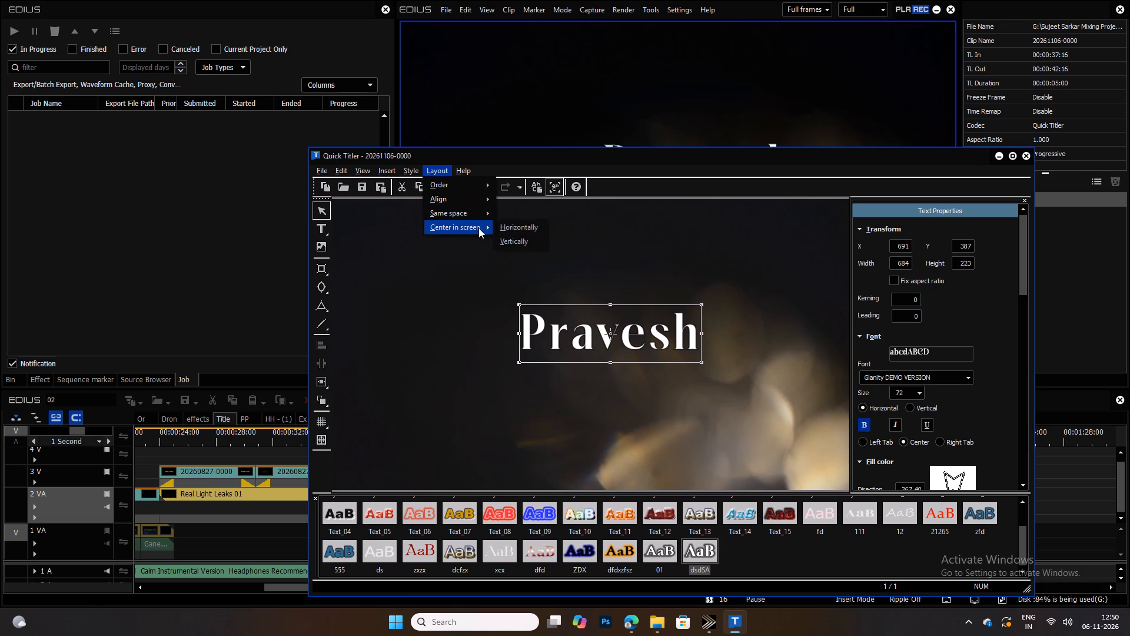
{"action": "left_click", "coordinate": [512, 231]}
{"action": "left_click", "coordinate": [433, 167]}
{"action": "left_click", "coordinate": [471, 230]}
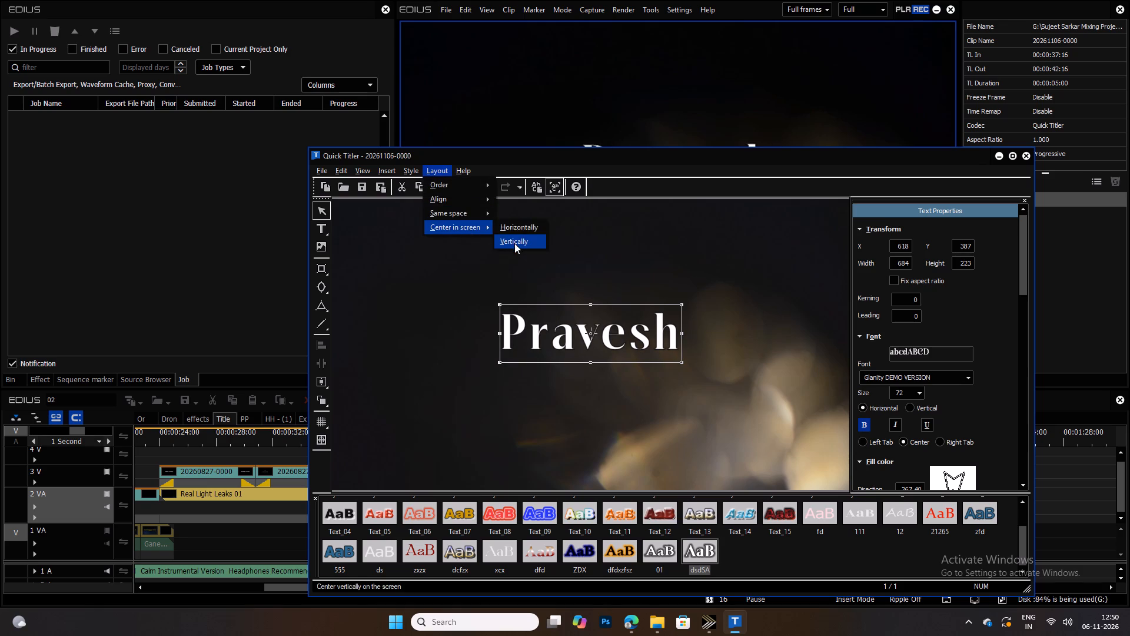
{"action": "left_click", "coordinate": [514, 243]}
{"action": "key", "text": "ctrl+s"}
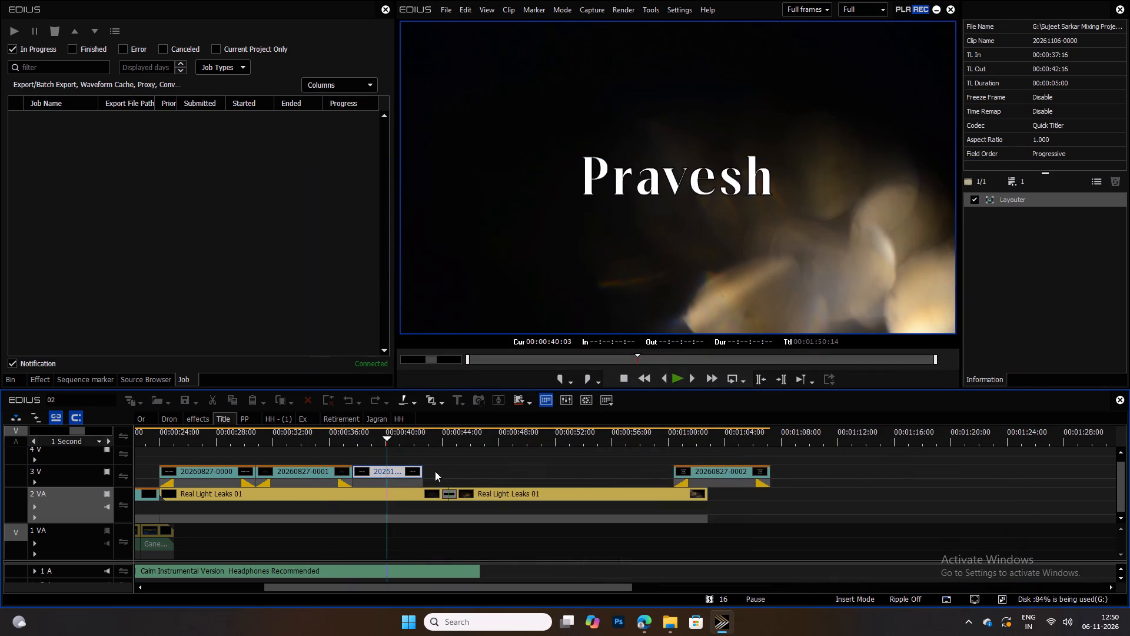
{"action": "left_click", "coordinate": [362, 440]}
{"action": "left_click", "coordinate": [295, 485]}
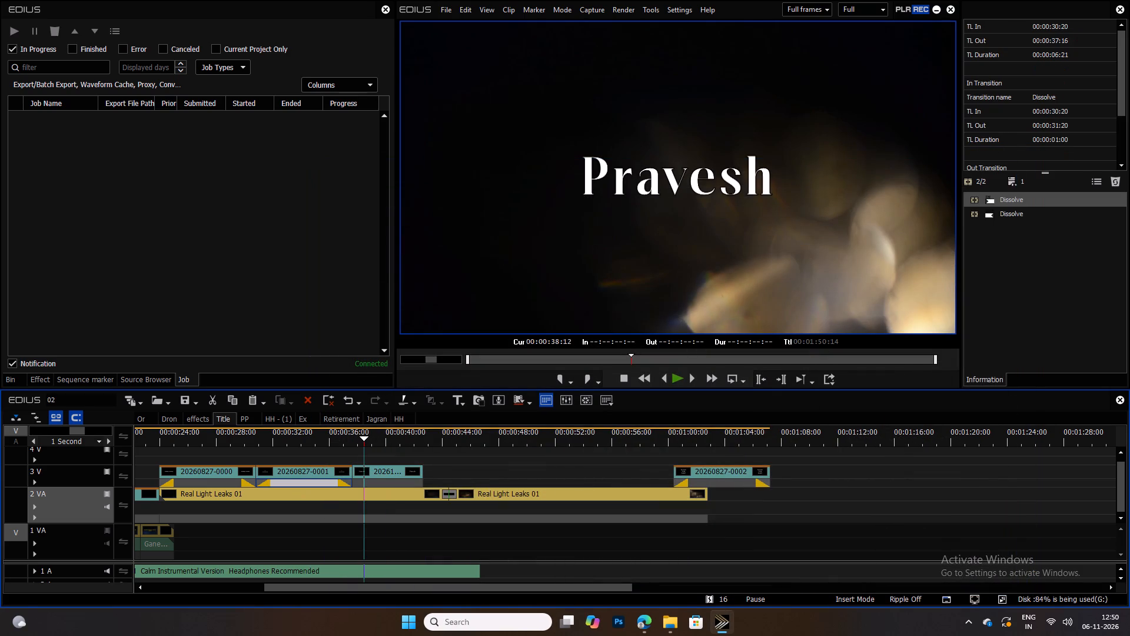
{"action": "left_click_drag", "start_coordinate": [394, 468], "coordinate": [297, 464]}
{"action": "left_click_drag", "start_coordinate": [328, 453], "coordinate": [351, 457]}
{"action": "left_click_drag", "start_coordinate": [308, 455], "coordinate": [309, 455]}
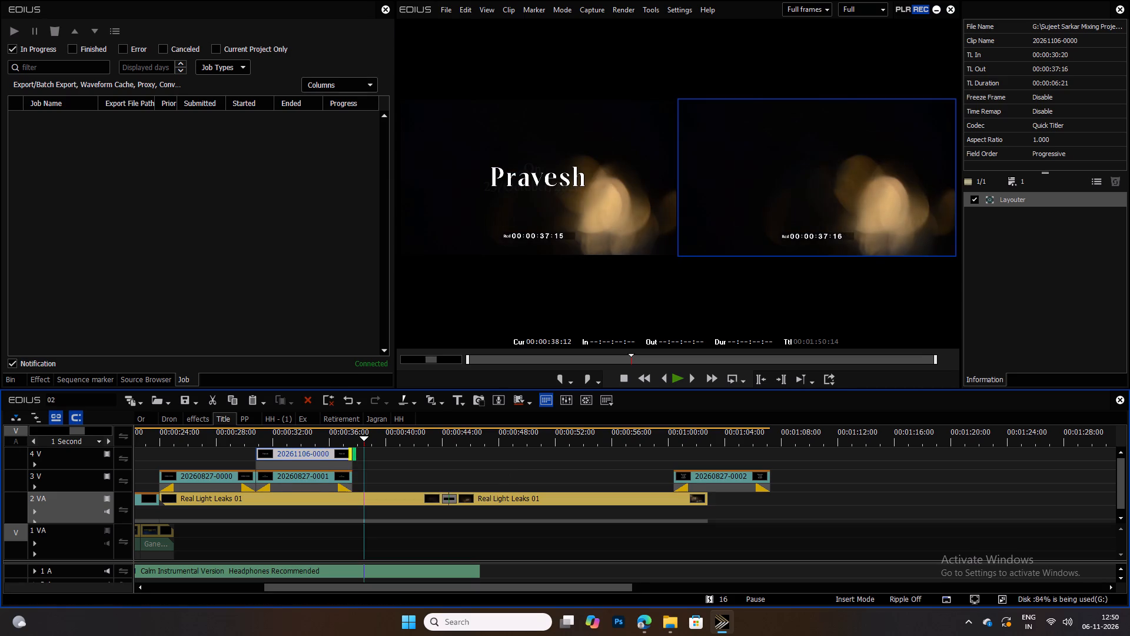
{"action": "left_click_drag", "start_coordinate": [309, 455], "coordinate": [407, 476]}
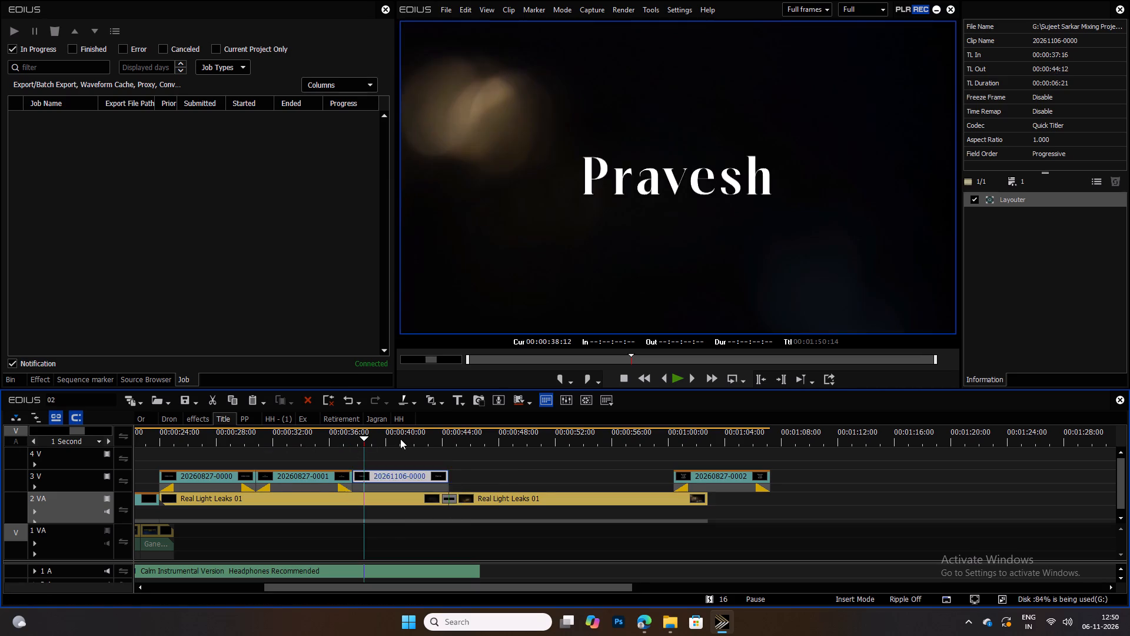
{"action": "left_click_drag", "start_coordinate": [400, 439], "coordinate": [406, 438]}
{"action": "left_click_drag", "start_coordinate": [306, 487], "coordinate": [373, 482]}
{"action": "left_click", "coordinate": [330, 474]}
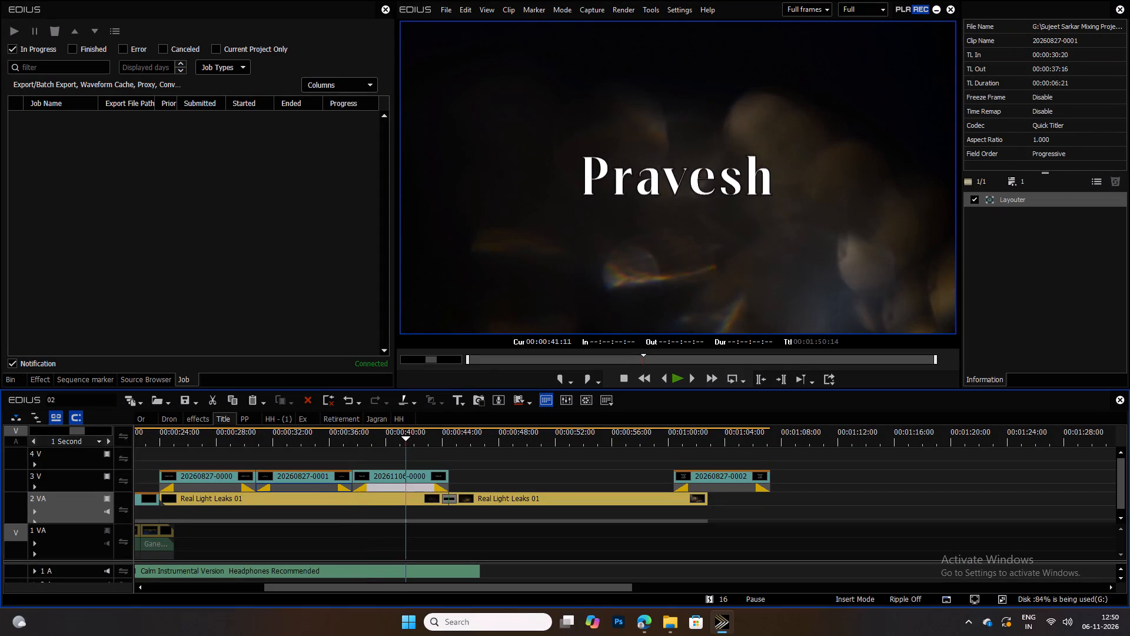
{"action": "left_click_drag", "start_coordinate": [1017, 199], "coordinate": [394, 478]}
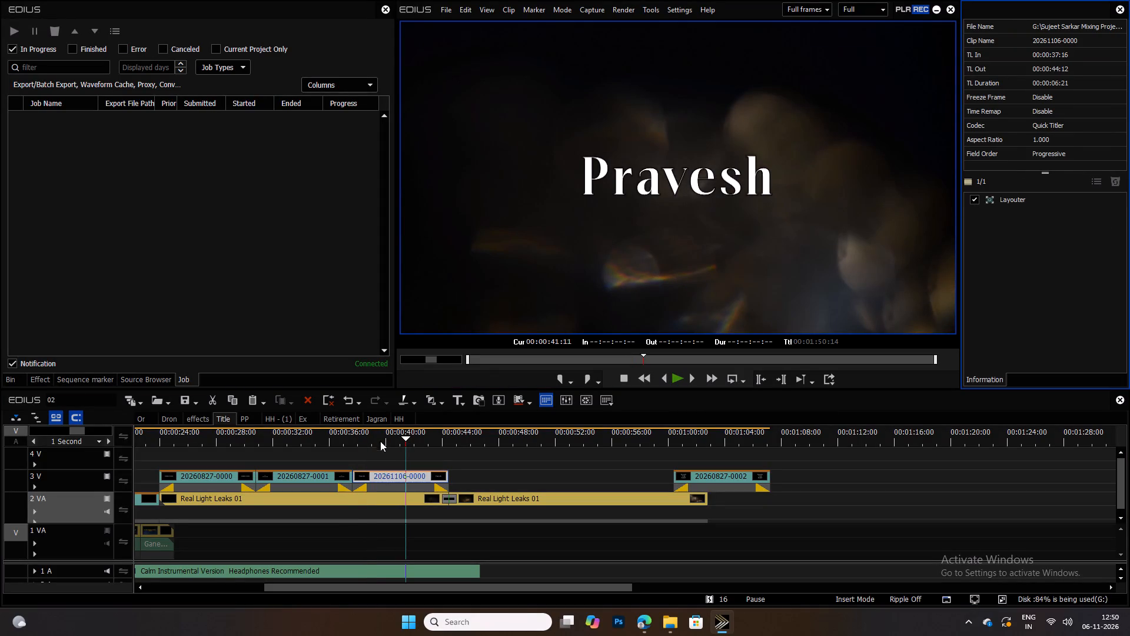
{"action": "left_click", "coordinate": [371, 435]}
{"action": "key", "text": "space"}
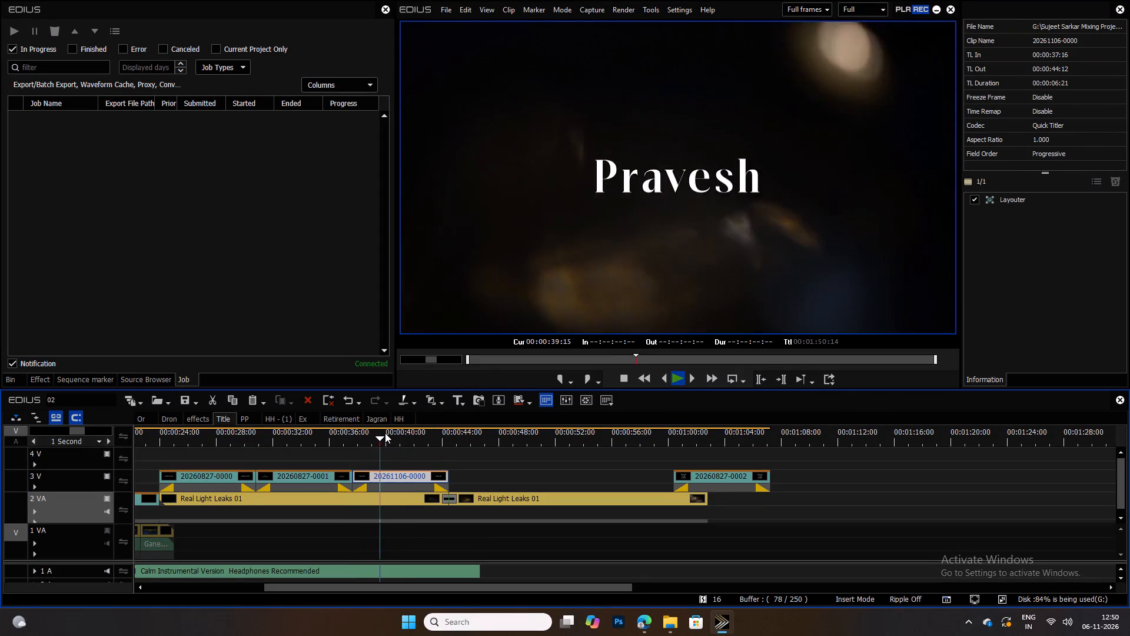
{"action": "left_click_drag", "start_coordinate": [433, 439], "coordinate": [453, 443]}
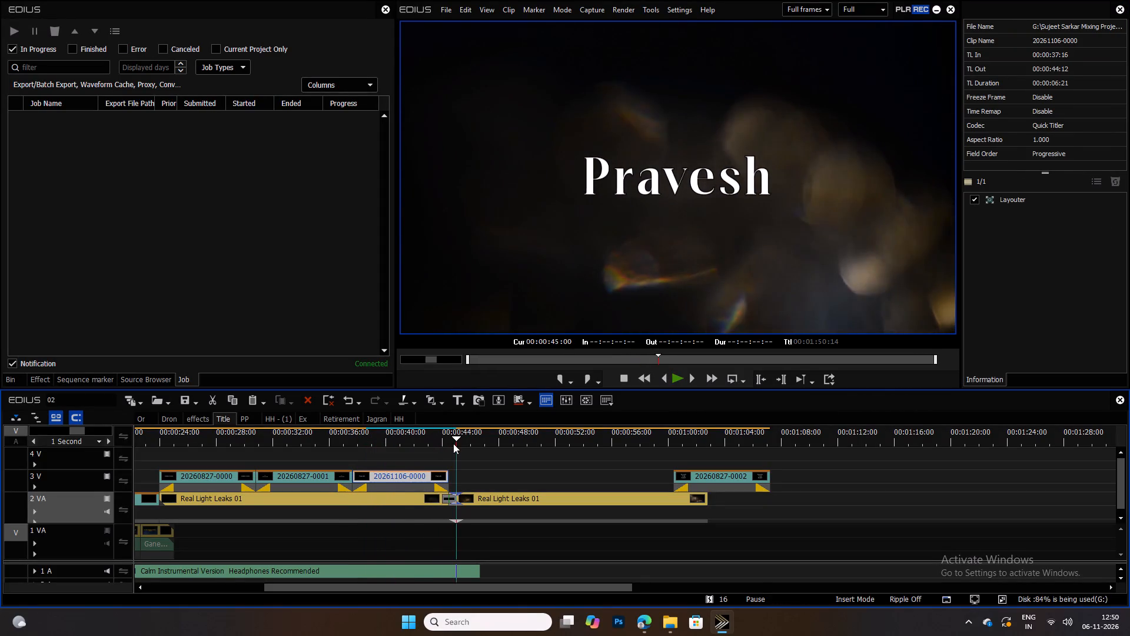
{"action": "left_click_drag", "start_coordinate": [453, 443], "coordinate": [447, 440]}
Create a QuickTitler title on track 3 V at 00:00:44:12 with the text "Komal" and the dsdSA style.
{"action": "scroll", "coordinate": [527, 462], "scroll_direction": "down", "scroll_amount": 1, "text": "ctrl"}
{"action": "left_click_drag", "start_coordinate": [1013, 437], "coordinate": [1024, 438]}
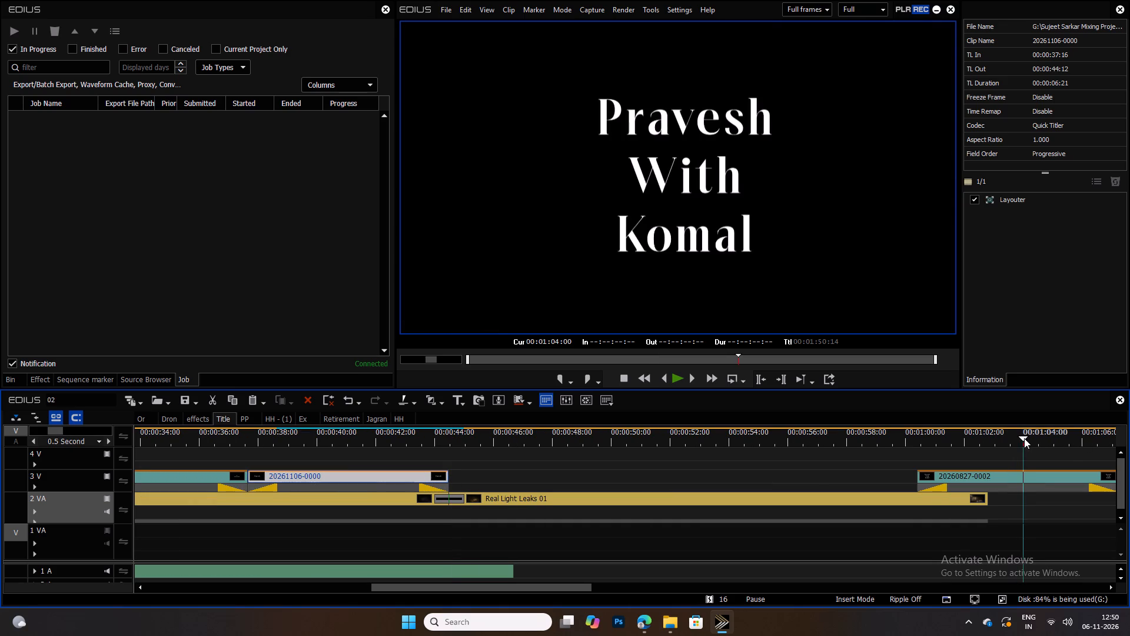
{"action": "left_click_drag", "start_coordinate": [1024, 438], "coordinate": [989, 456]}
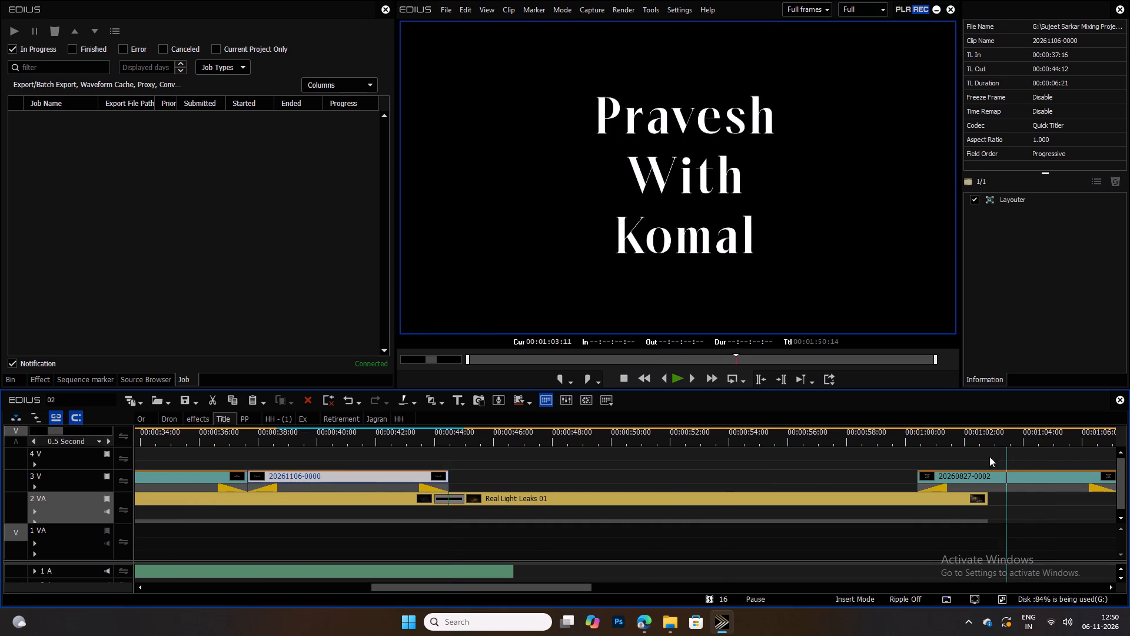
{"action": "left_click_drag", "start_coordinate": [989, 456], "coordinate": [449, 433]}
{"action": "right_click", "coordinate": [491, 473]}
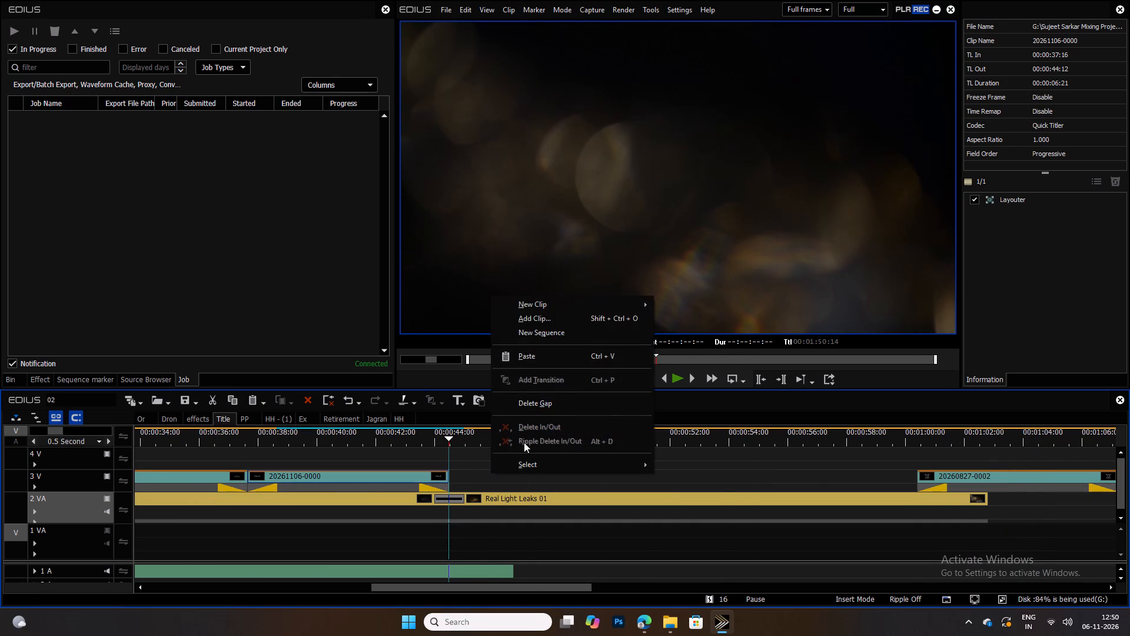
{"action": "left_click", "coordinate": [573, 309]}
{"action": "left_click", "coordinate": [678, 329]}
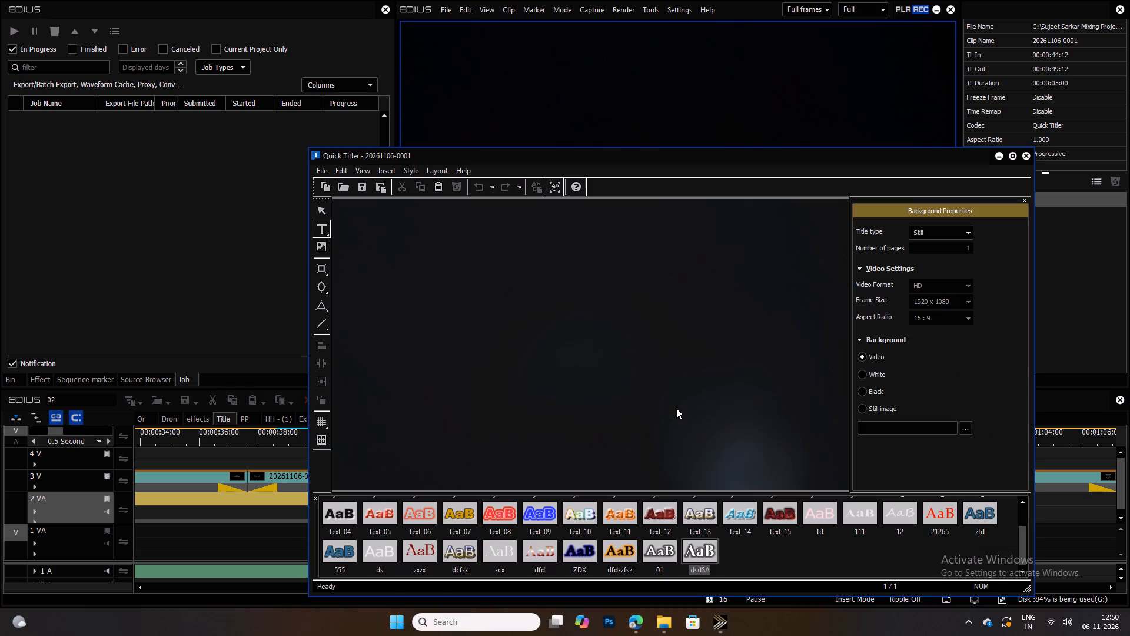
{"action": "double_click", "coordinate": [496, 350]}
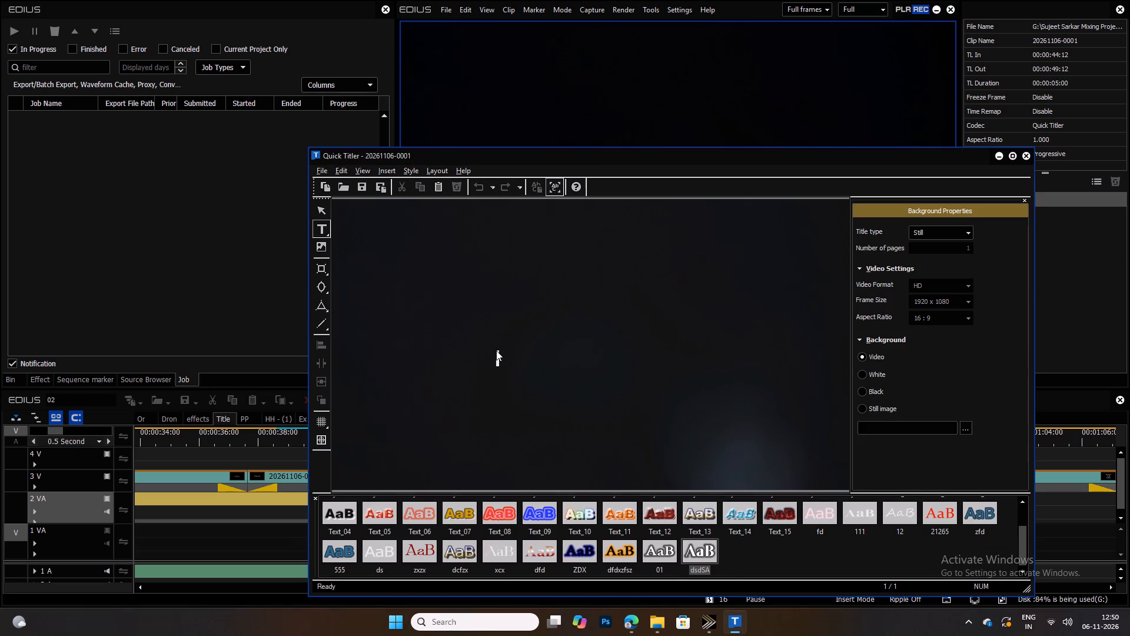
{"action": "key", "text": "shift+k"}
{"action": "key", "text": "o"}
{"action": "type", "text": "mal"}
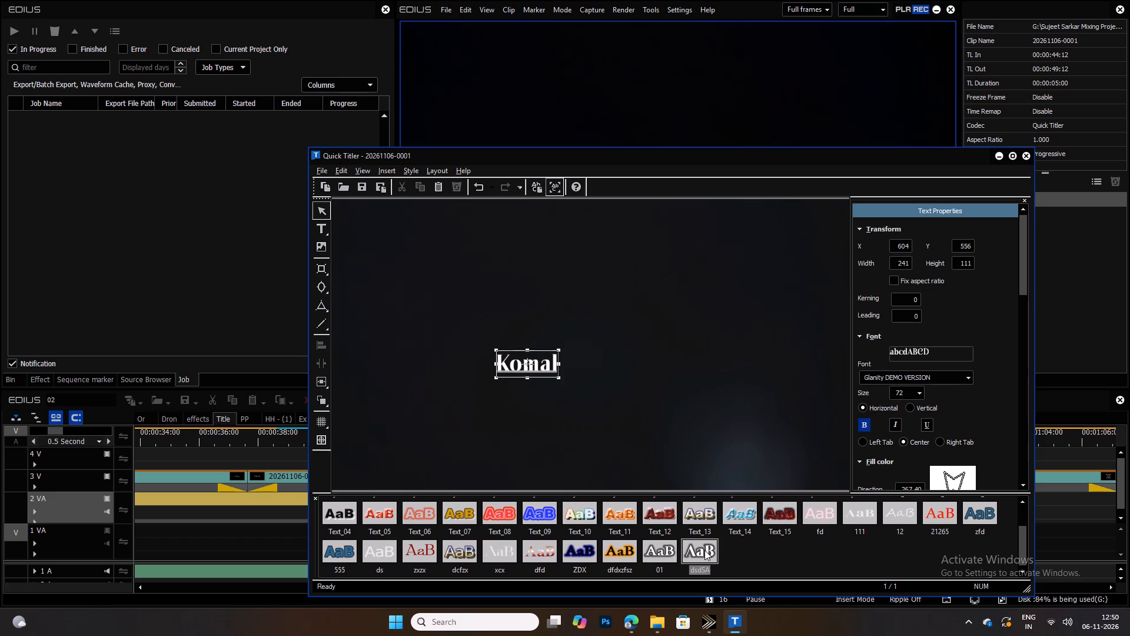
{"action": "double_click", "coordinate": [704, 550]}
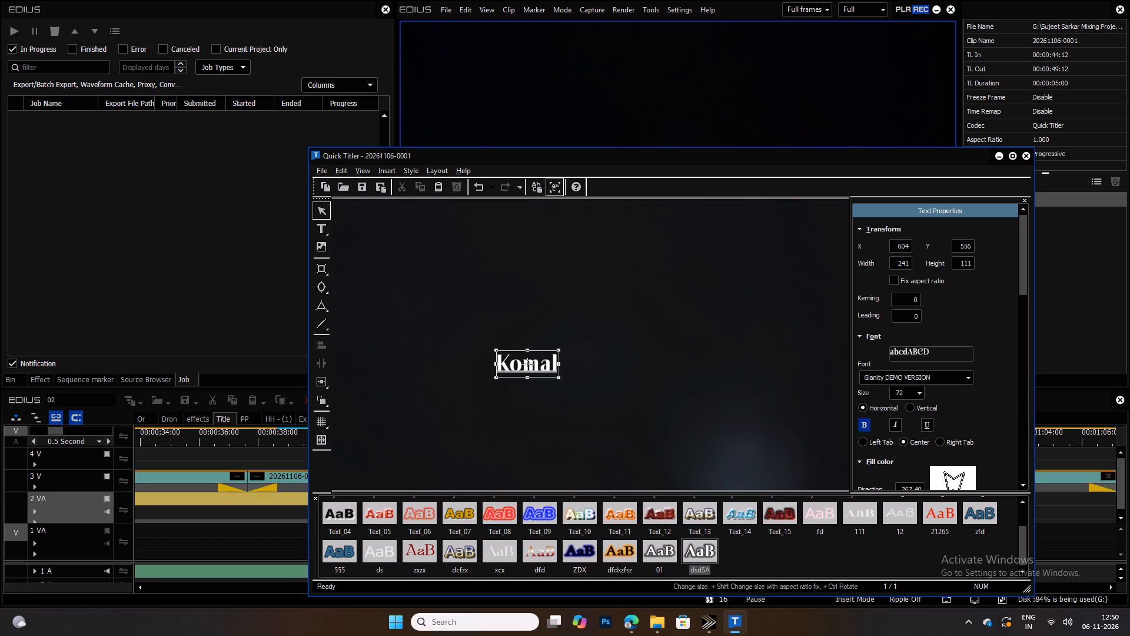
Enlarge the Komal text to about 599 by 208, centre it horizontally and vertically in the frame, and save the title.
{"action": "left_click_drag", "start_coordinate": [559, 350], "coordinate": [656, 323]}
{"action": "left_click_drag", "start_coordinate": [589, 356], "coordinate": [627, 349]}
{"action": "left_click_drag", "start_coordinate": [601, 356], "coordinate": [594, 355]}
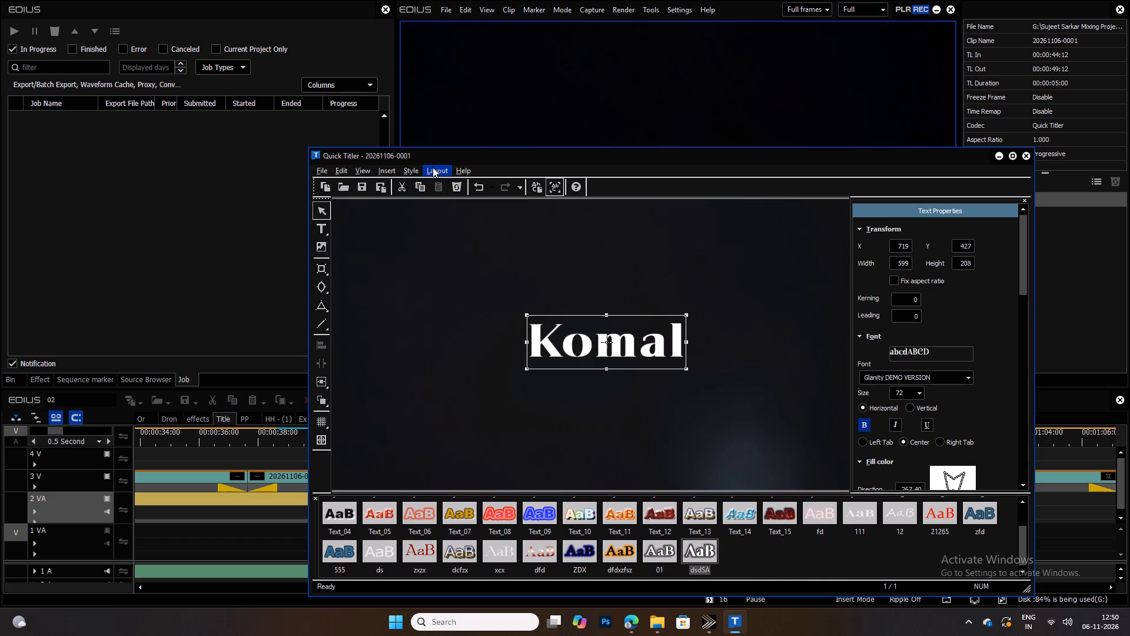
{"action": "left_click", "coordinate": [433, 167]}
{"action": "left_click", "coordinate": [471, 227]}
{"action": "left_click", "coordinate": [523, 231]}
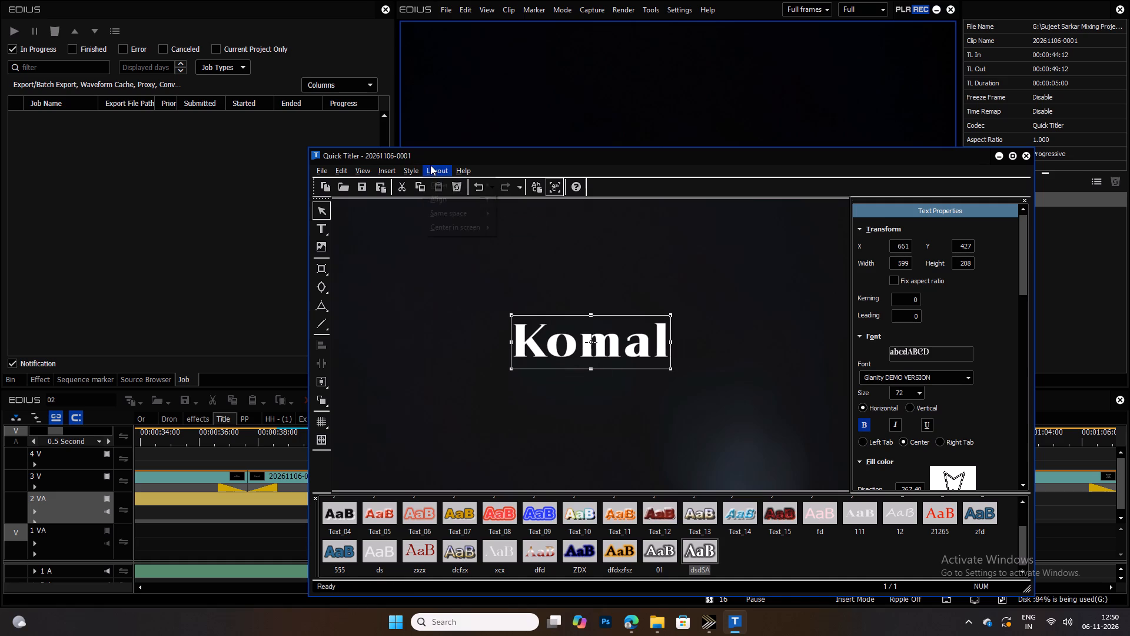
{"action": "left_click", "coordinate": [430, 165]}
{"action": "left_click", "coordinate": [470, 225]}
{"action": "left_click", "coordinate": [520, 241]}
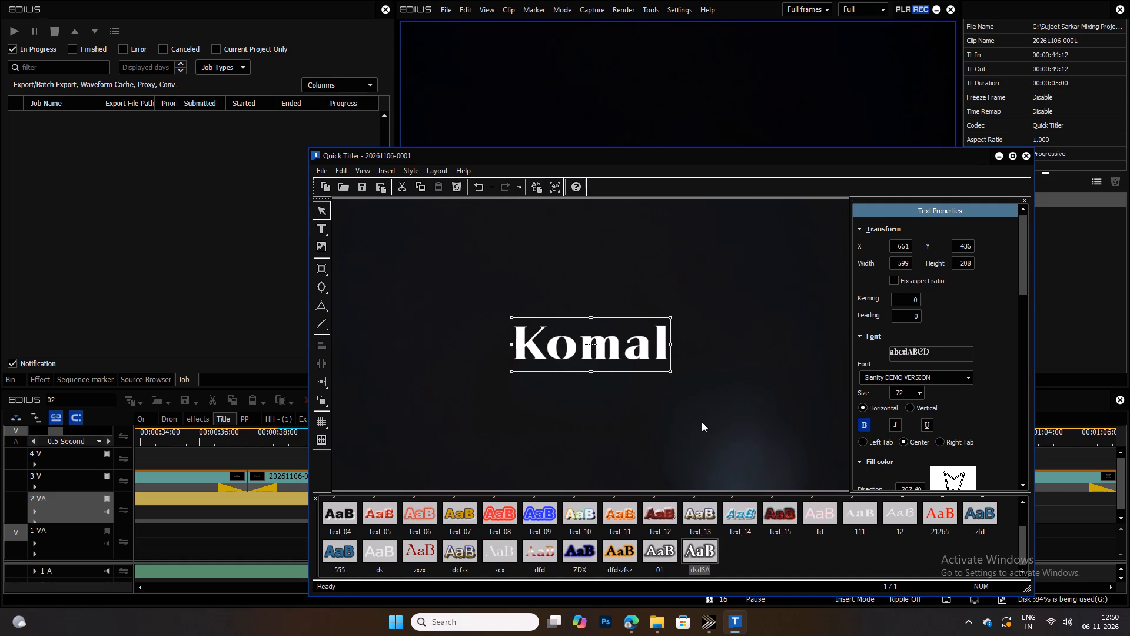
{"action": "key", "text": "ctrl+s"}
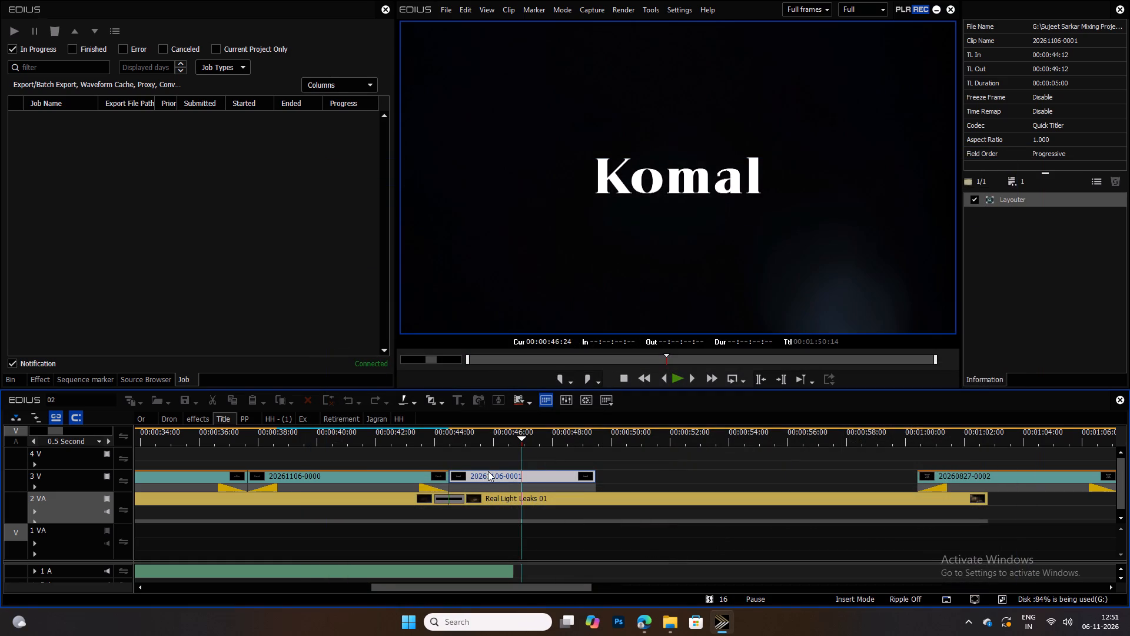
Extend the Komal title to 00:00:06:21 on track 4 V, using the Pravesh title below it as the length reference.
{"action": "left_click_drag", "start_coordinate": [488, 471], "coordinate": [291, 464]}
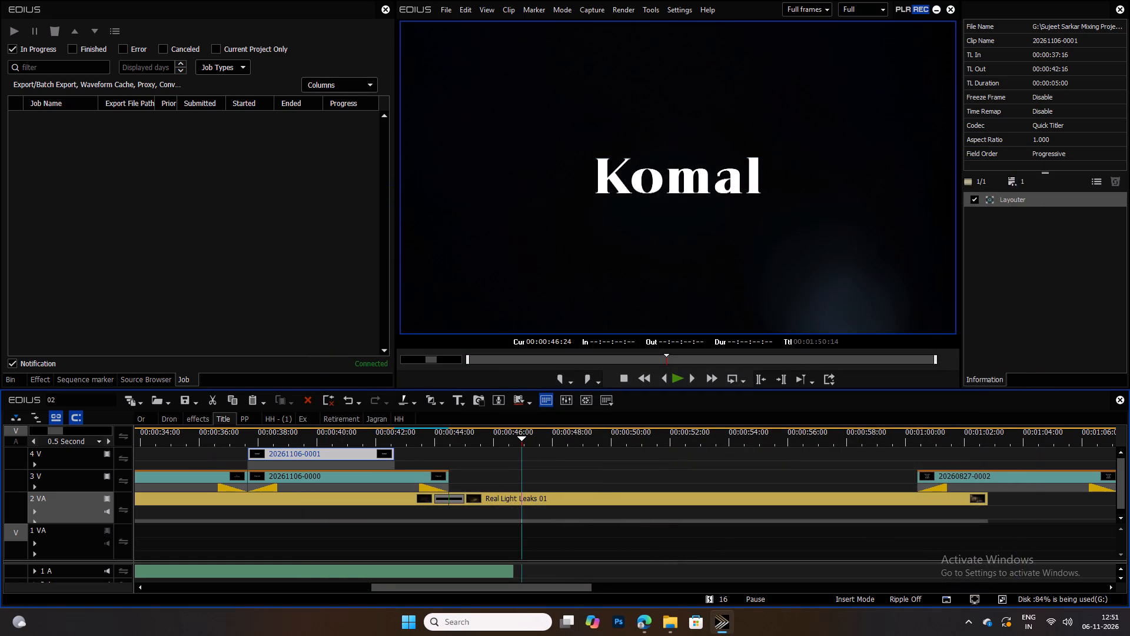
{"action": "left_click_drag", "start_coordinate": [396, 453], "coordinate": [450, 460]}
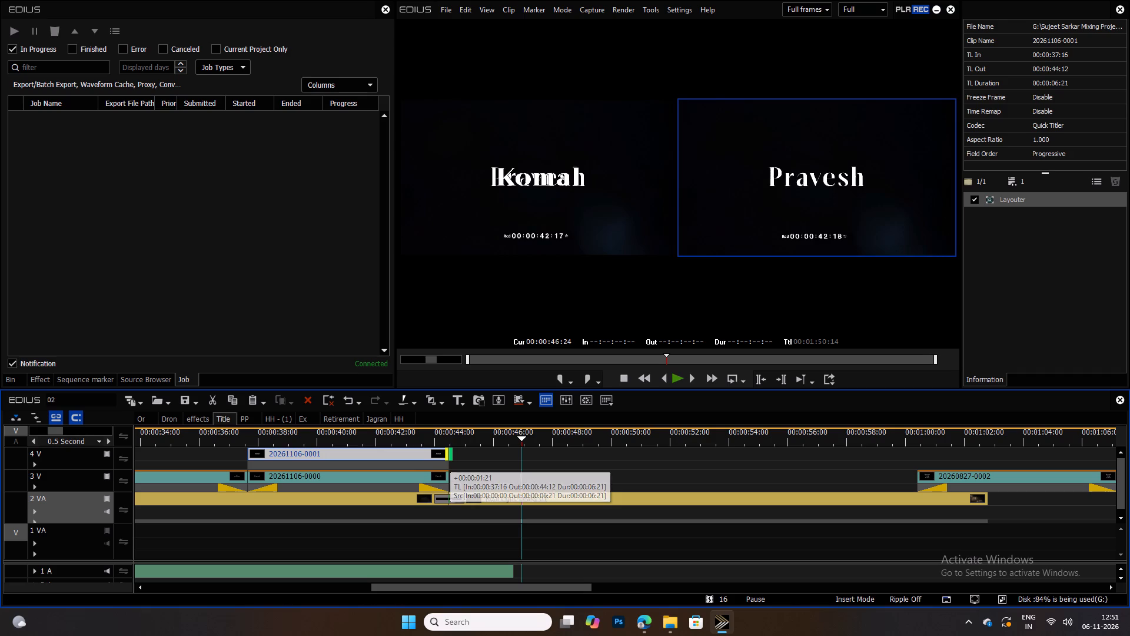
Copy the fade-in and fade-out Dissolves from the Pravesh title onto the Komal title, and place it on track 3 V at 00:00:44:12.
{"action": "left_click_drag", "start_coordinate": [344, 488], "coordinate": [348, 464]}
{"action": "left_click_drag", "start_coordinate": [328, 449], "coordinate": [484, 465]}
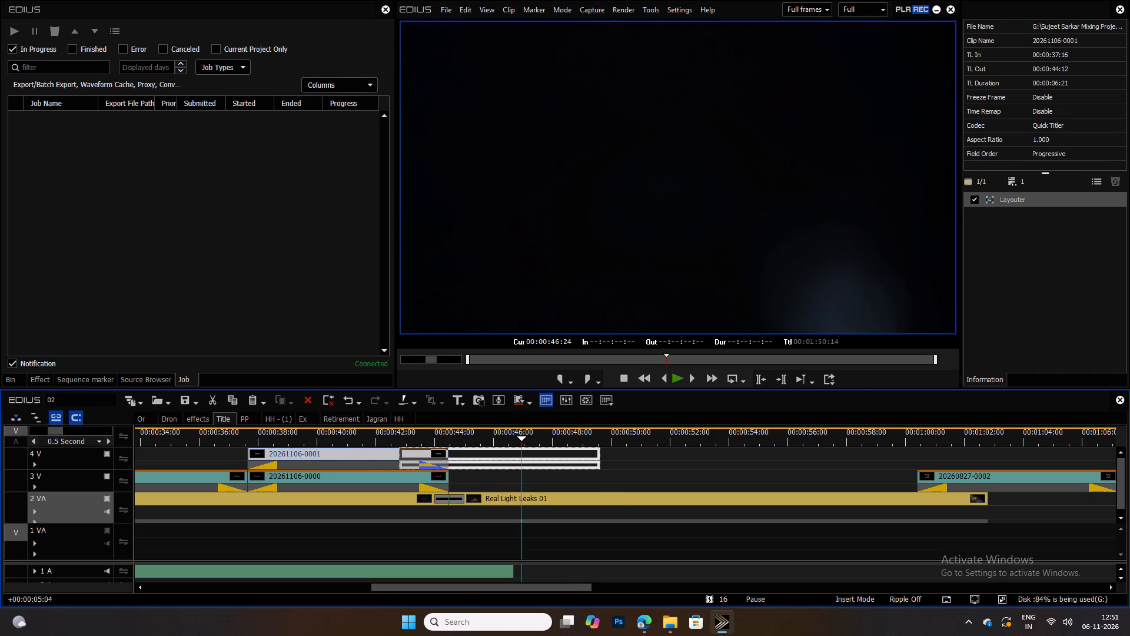
{"action": "left_click_drag", "start_coordinate": [484, 465], "coordinate": [533, 479]}
{"action": "left_click_drag", "start_coordinate": [484, 431], "coordinate": [519, 439]}
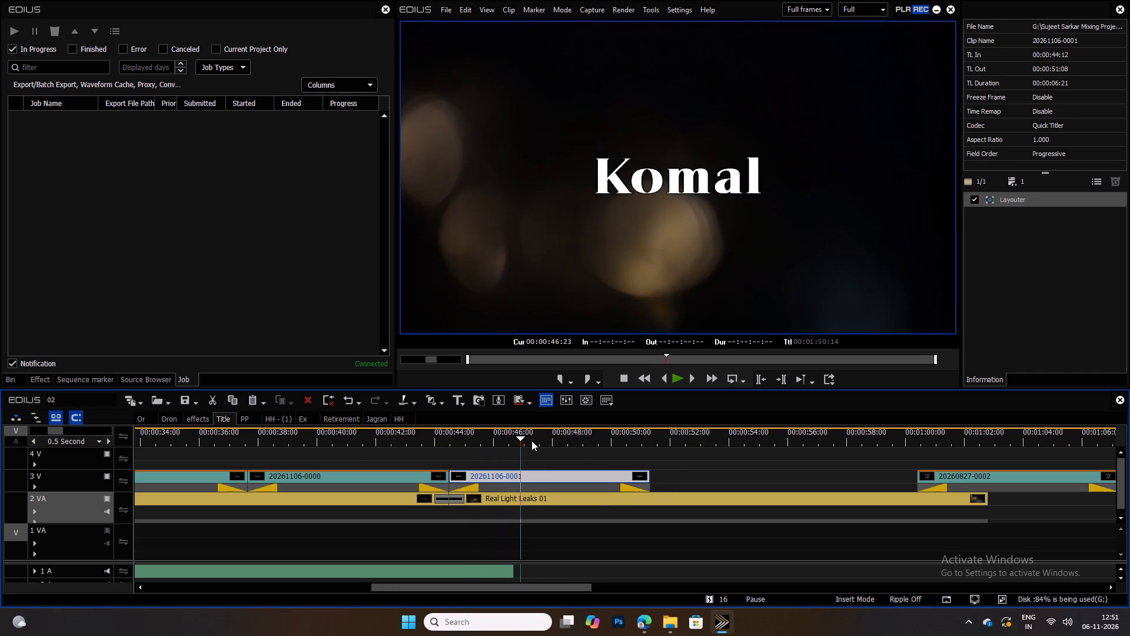
{"action": "key", "text": "space"}
{"action": "key", "text": "space"}
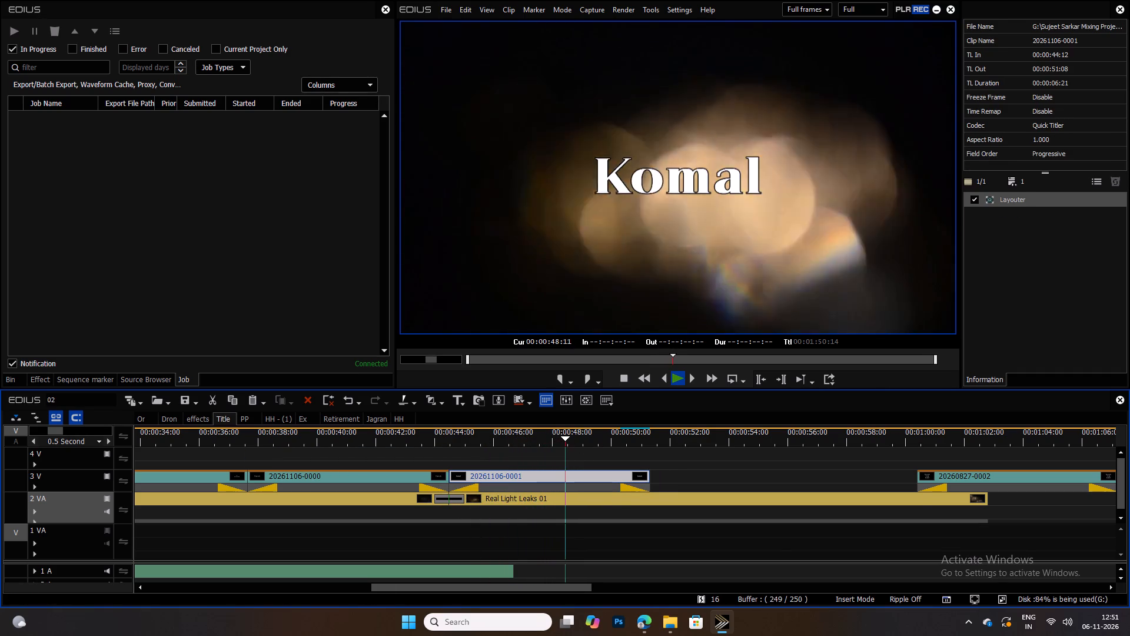
Copy the Layouter settings from the Pravesh title to the Komal title, and preview its animation.
{"action": "left_click", "coordinate": [393, 471]}
{"action": "left_click_drag", "start_coordinate": [1011, 197], "coordinate": [530, 486]}
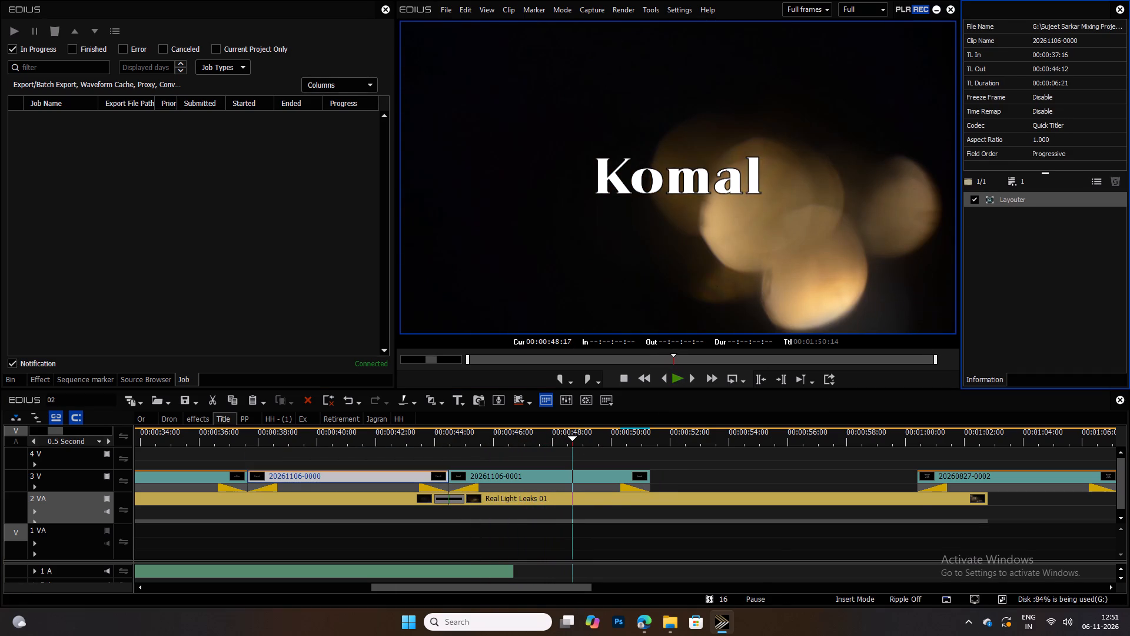
{"action": "left_click_drag", "start_coordinate": [530, 486], "coordinate": [552, 478]}
{"action": "left_click_drag", "start_coordinate": [495, 437], "coordinate": [562, 445]}
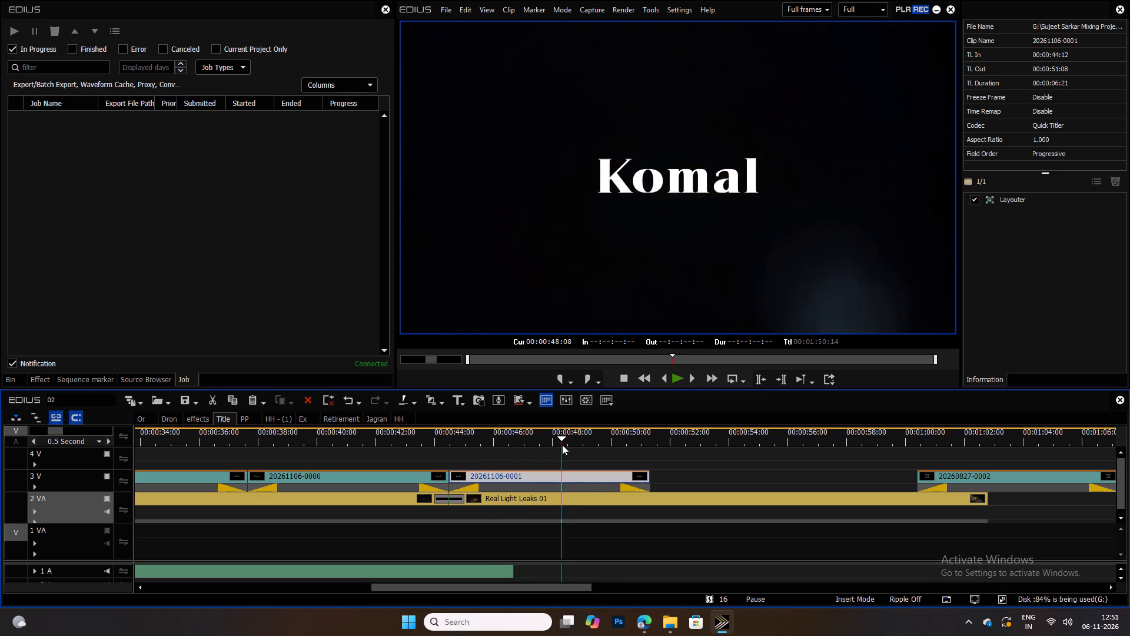
{"action": "left_click_drag", "start_coordinate": [562, 445], "coordinate": [569, 445]}
{"action": "key", "text": "space"}
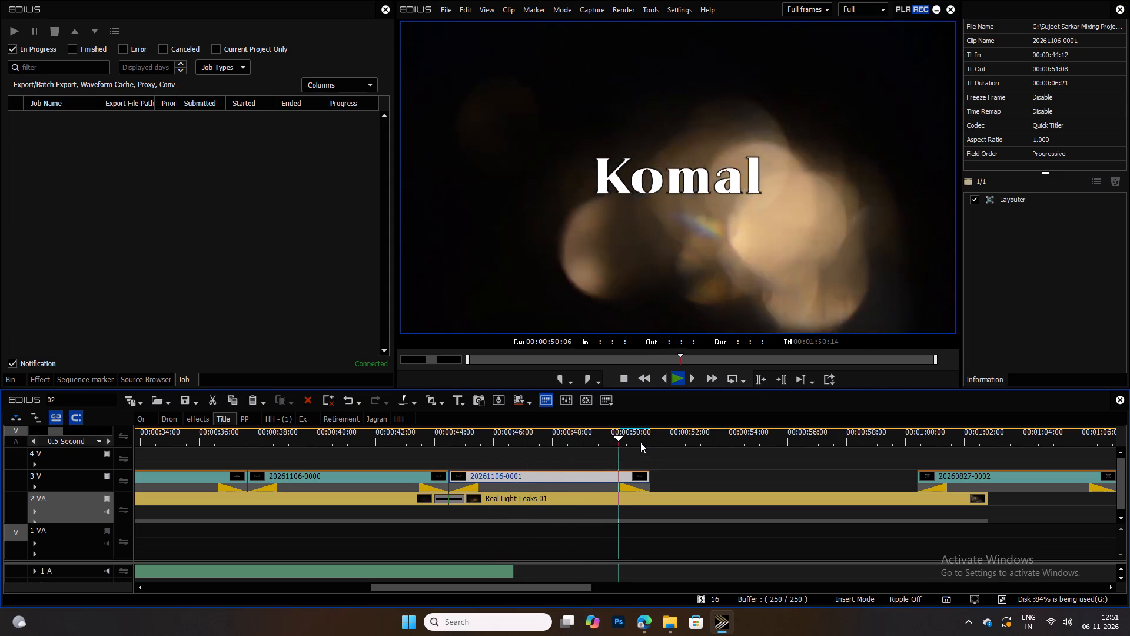
{"action": "key", "text": "space"}
{"action": "left_click_drag", "start_coordinate": [962, 473], "coordinate": [703, 481]}
{"action": "scroll", "coordinate": [706, 481], "scroll_direction": "down", "scroll_amount": 2, "text": "ctrl"}
{"action": "left_click_drag", "start_coordinate": [743, 472], "coordinate": [729, 472]}
{"action": "scroll", "coordinate": [723, 468], "scroll_direction": "up", "scroll_amount": 4, "text": "ctrl"}
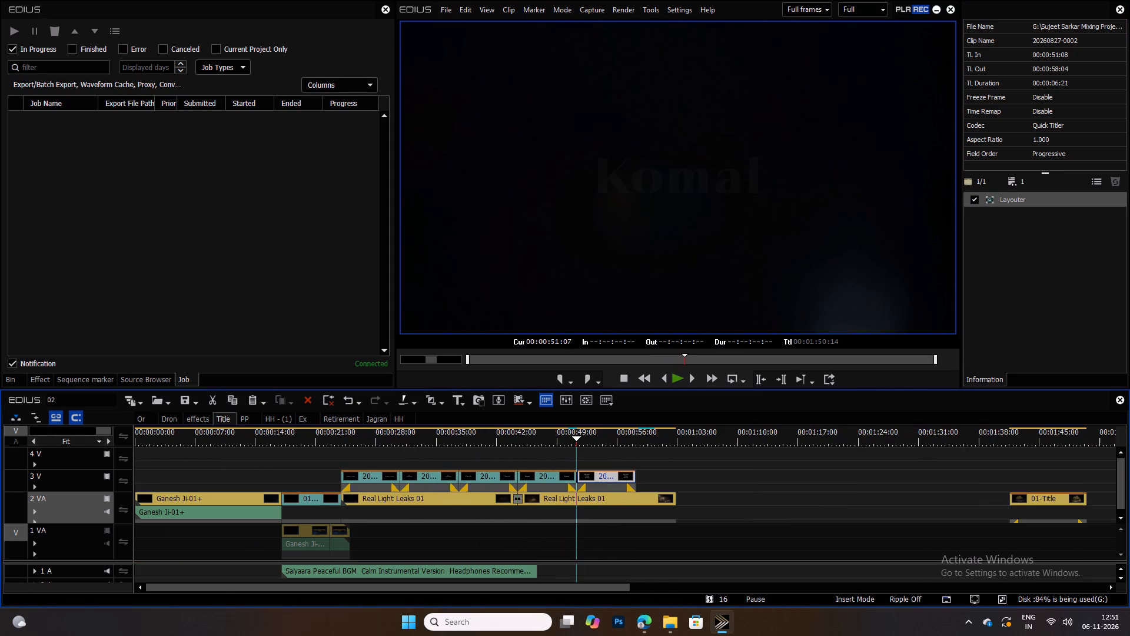
{"action": "left_click_drag", "start_coordinate": [598, 435], "coordinate": [626, 445]}
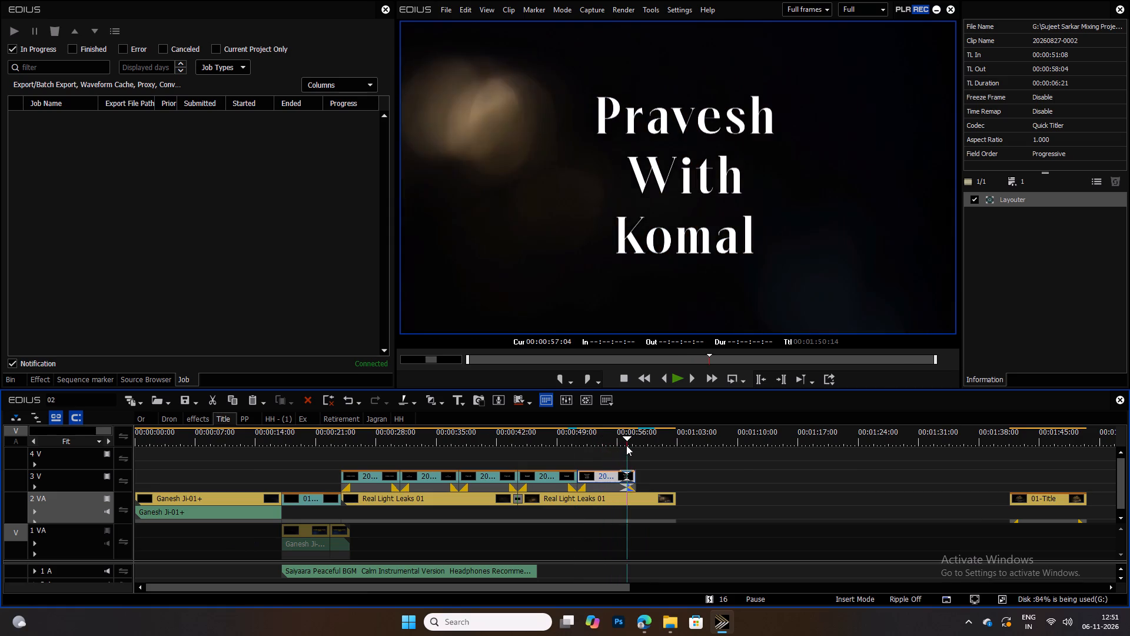
{"action": "left_click_drag", "start_coordinate": [626, 445], "coordinate": [650, 453]}
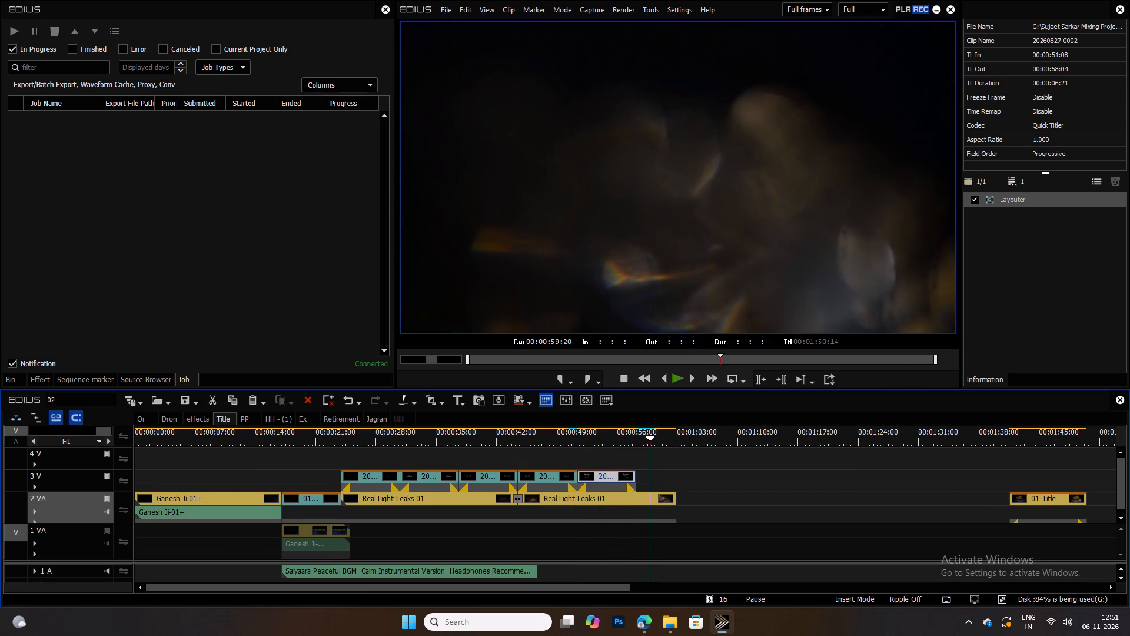
Save the project.
{"action": "left_click", "coordinate": [650, 498]}
{"action": "scroll", "coordinate": [652, 475], "scroll_direction": "down", "scroll_amount": 2, "text": "ctrl"}
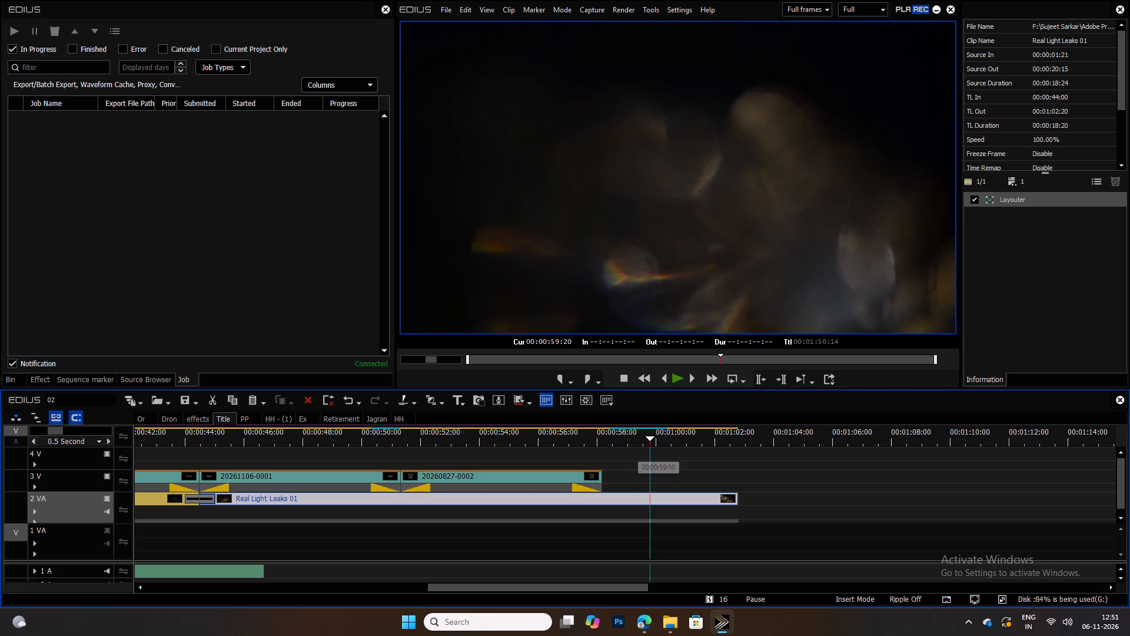
{"action": "key", "text": "ctrl+s"}
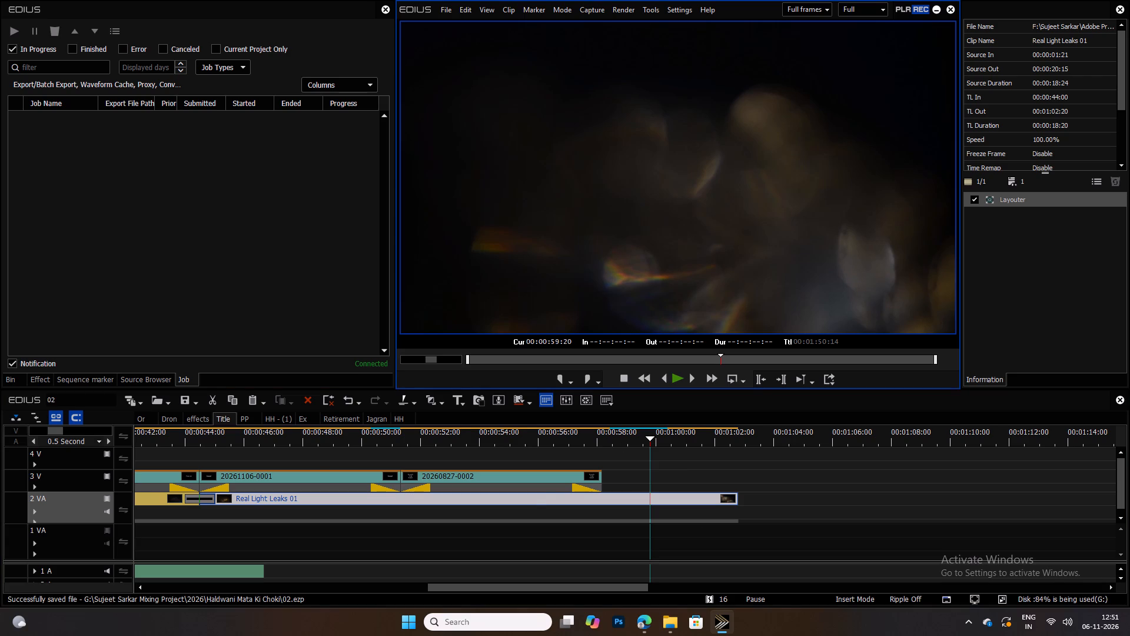
{"action": "scroll", "coordinate": [626, 469], "scroll_direction": "up", "scroll_amount": 2, "text": "ctrl"}
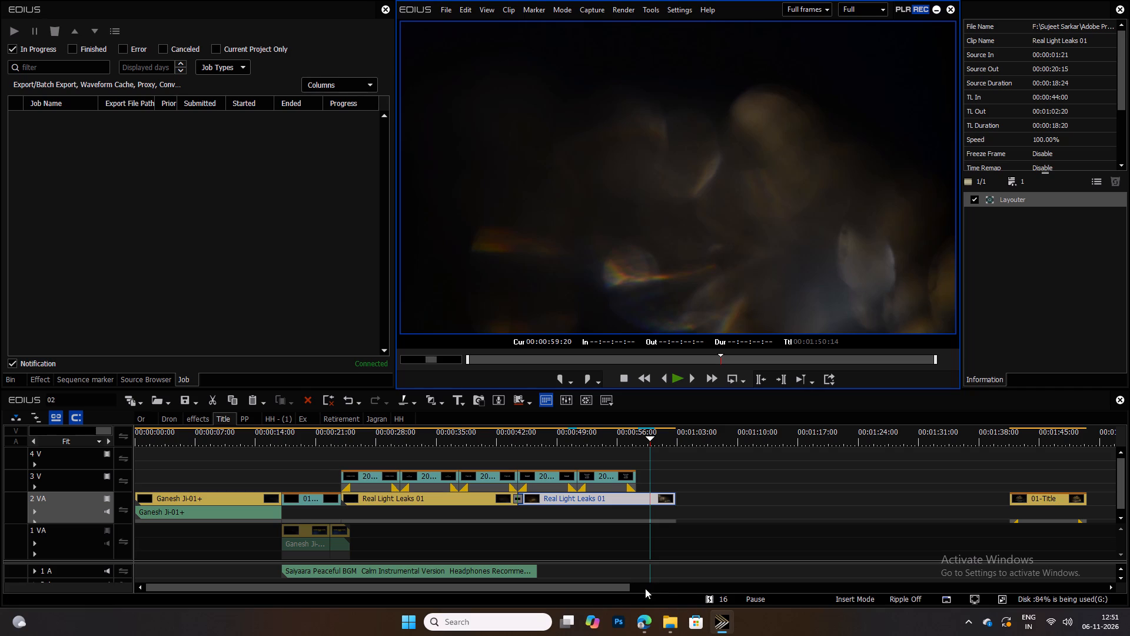
In File Explorer, open the Kamal Movies folder on drive F and check the end of the Haldi Ceremony video in VLC.
{"action": "left_click", "coordinate": [663, 619]}
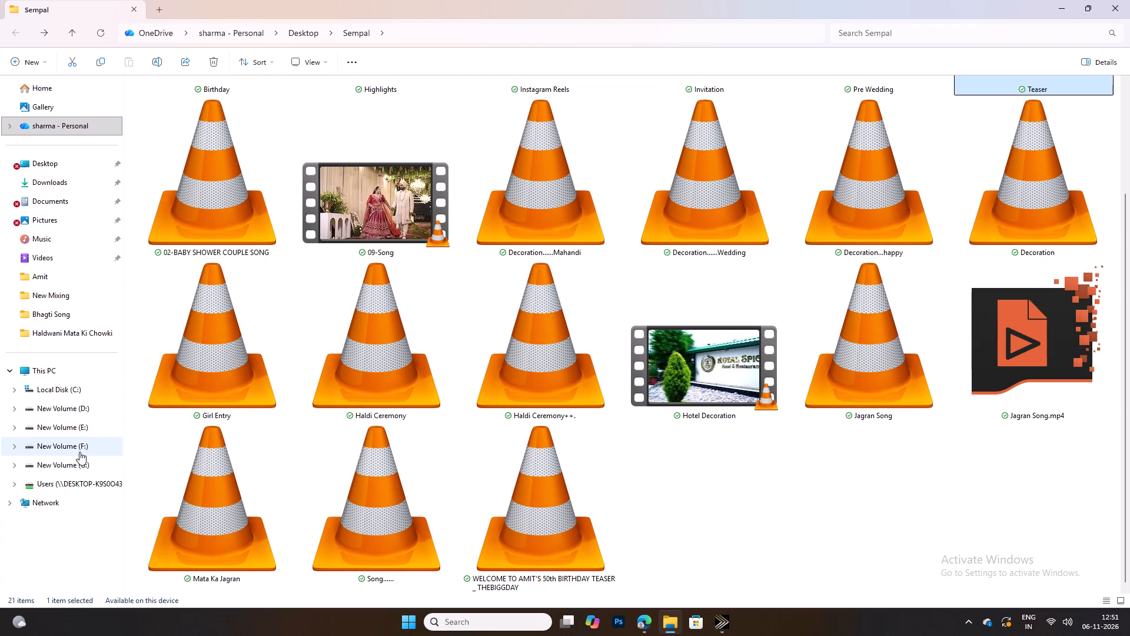
{"action": "left_click", "coordinate": [76, 449]}
{"action": "double_click", "coordinate": [428, 111]}
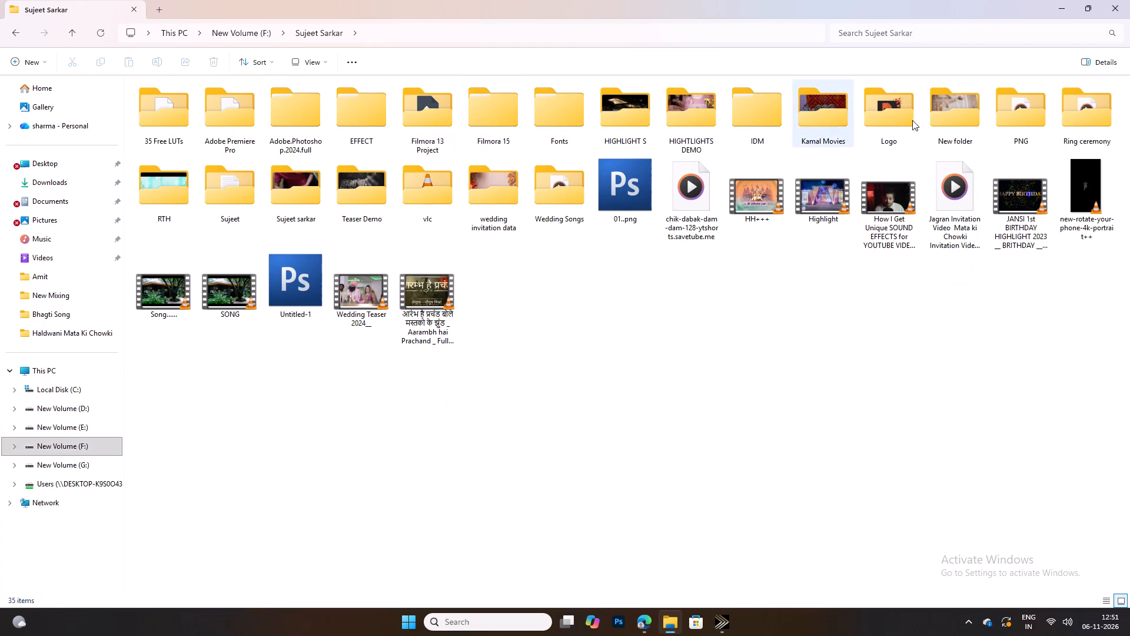
{"action": "double_click", "coordinate": [837, 101]}
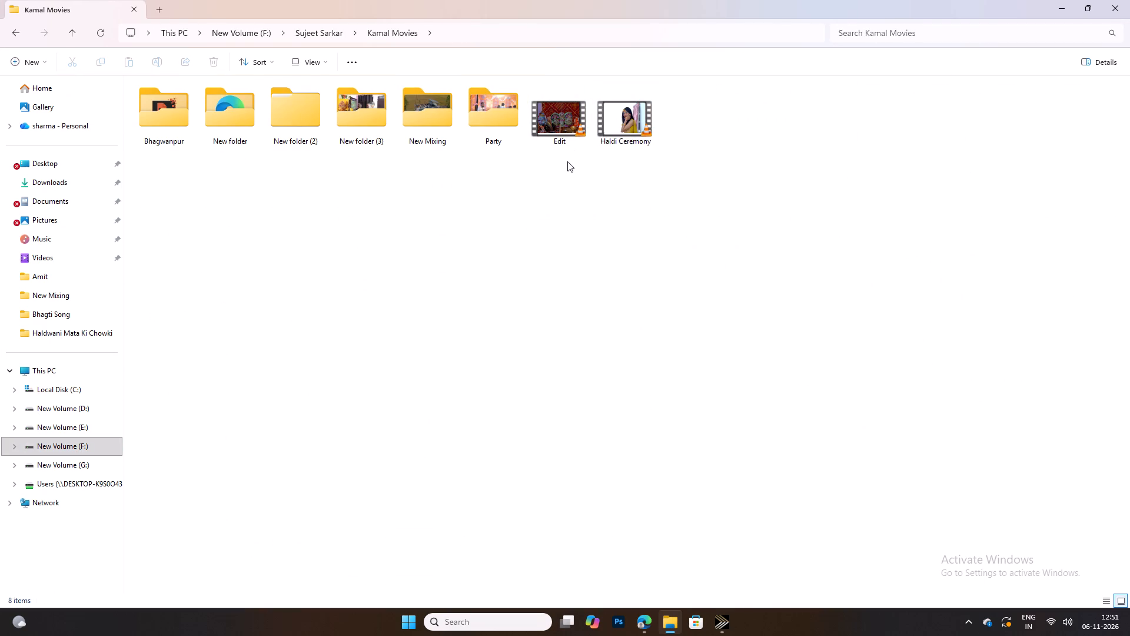
{"action": "double_click", "coordinate": [637, 114]}
{"action": "left_click", "coordinate": [1085, 583]}
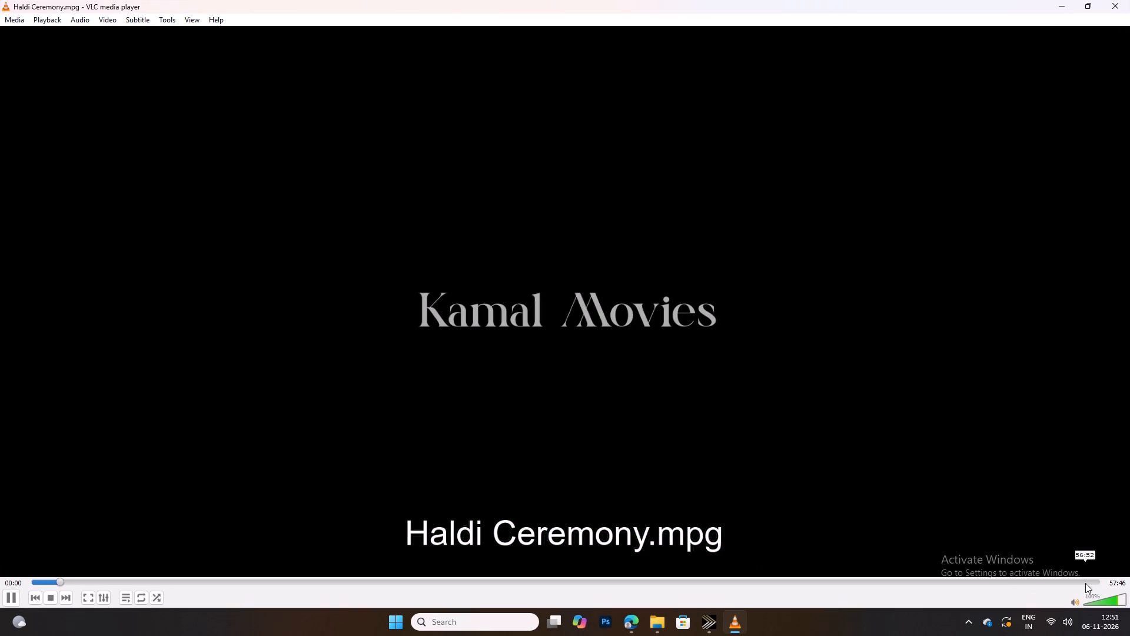
{"action": "left_click", "coordinate": [1116, 0]}
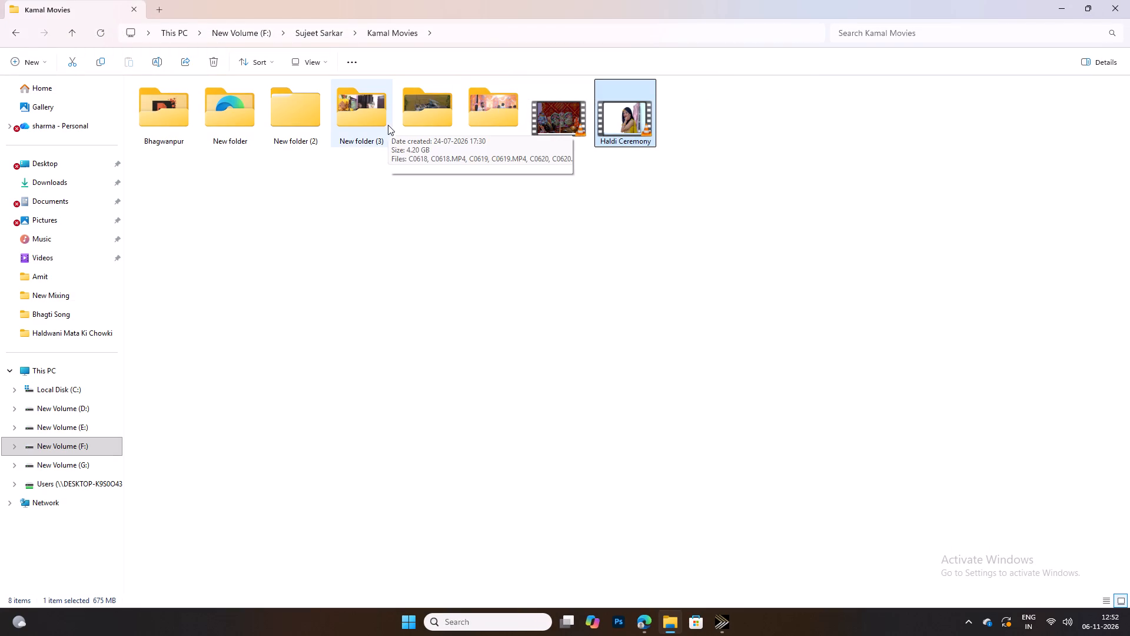
Look through the Kamal Movies subfolders New folder, New folder (2), New folder (3) and New Mixing for a finished video.
{"action": "double_click", "coordinate": [234, 110]}
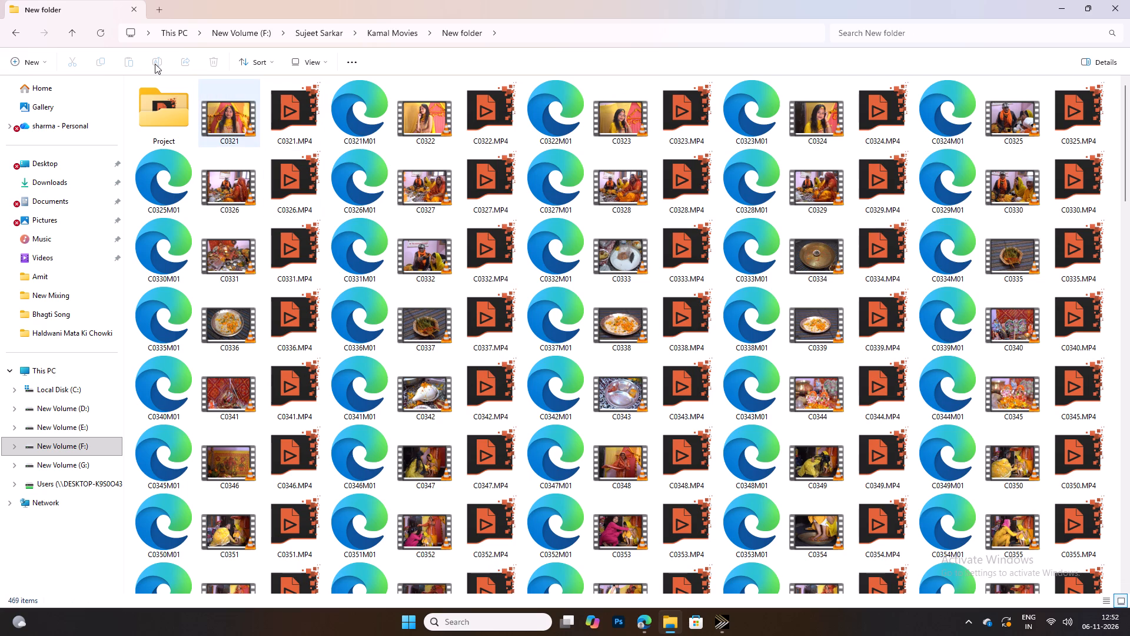
{"action": "left_click", "coordinate": [13, 29]}
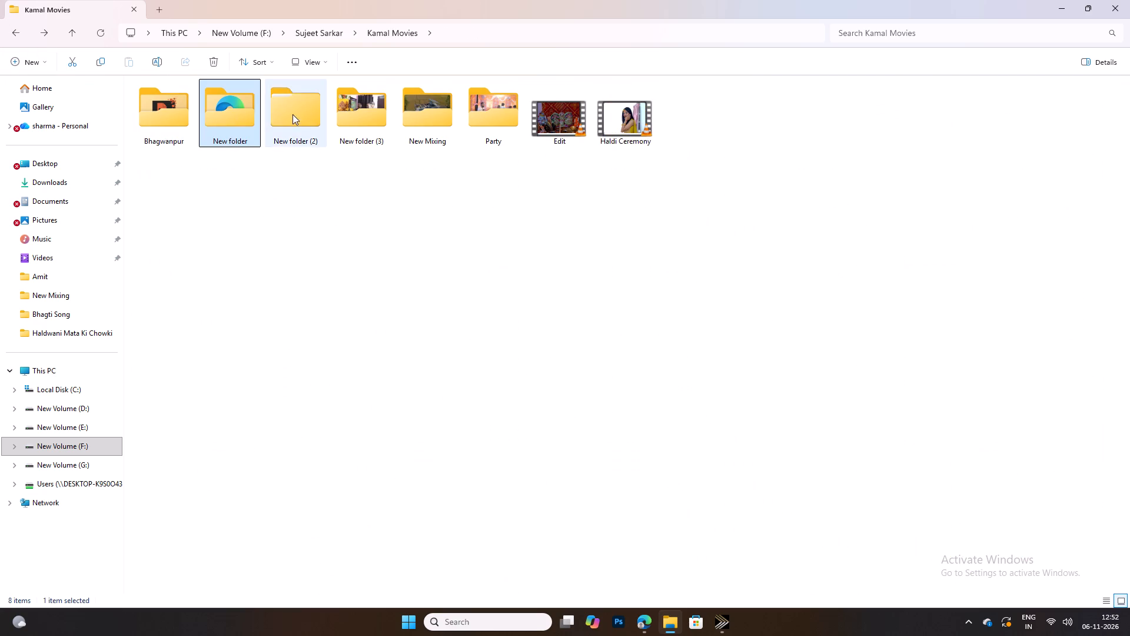
{"action": "double_click", "coordinate": [300, 117]}
{"action": "left_click", "coordinate": [5, 31]}
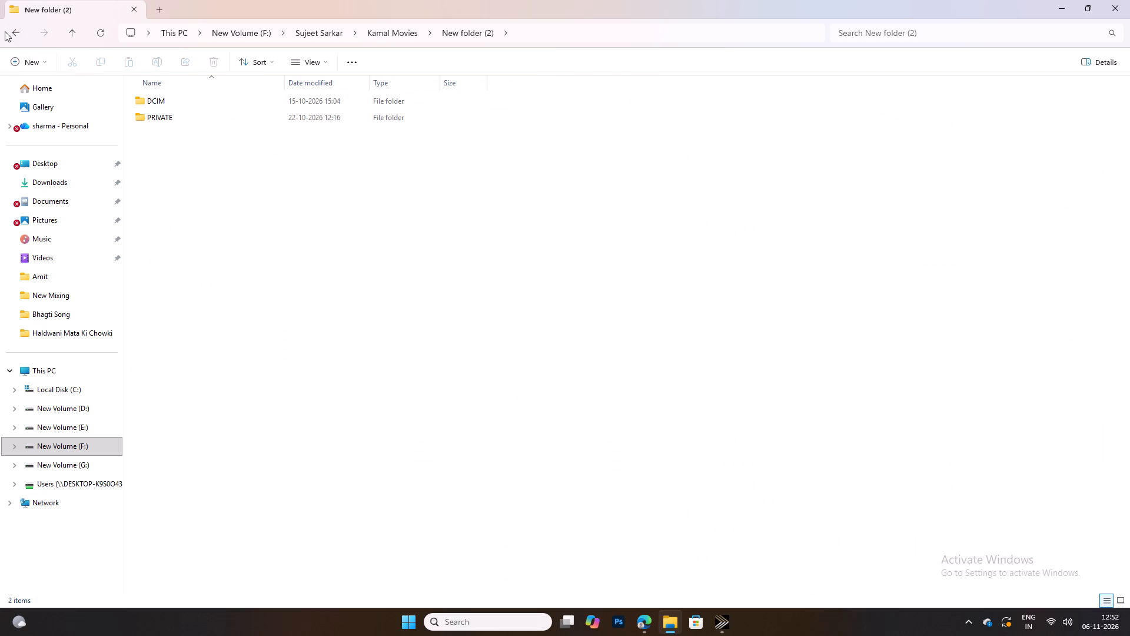
{"action": "left_click", "coordinate": [20, 29]}
{"action": "double_click", "coordinate": [344, 114]}
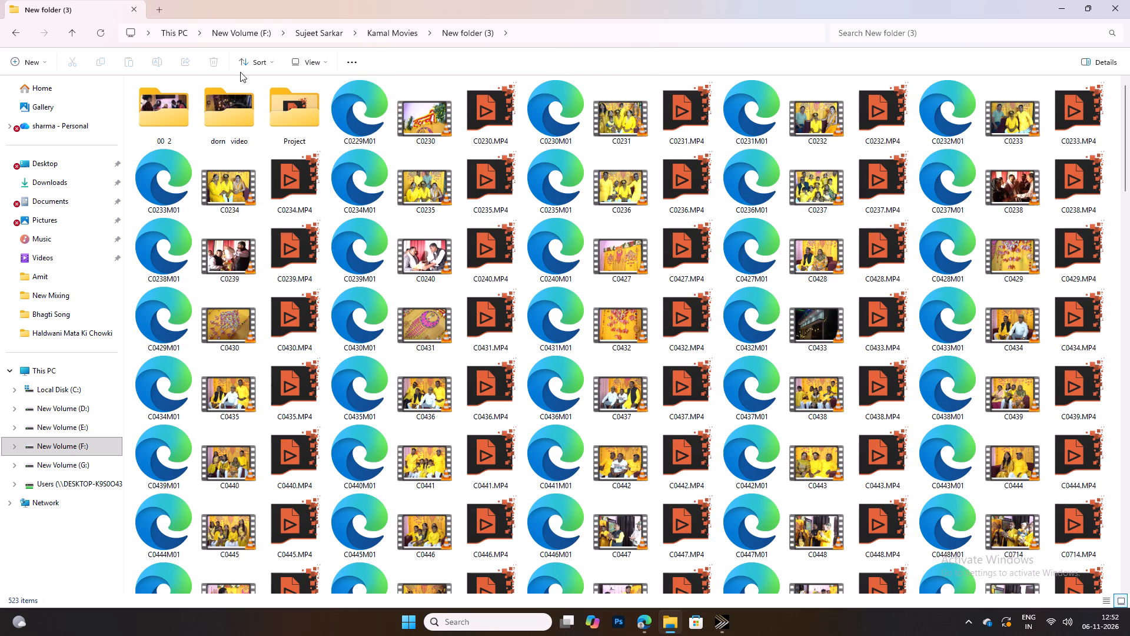
{"action": "left_click", "coordinate": [8, 34]}
{"action": "double_click", "coordinate": [430, 101]}
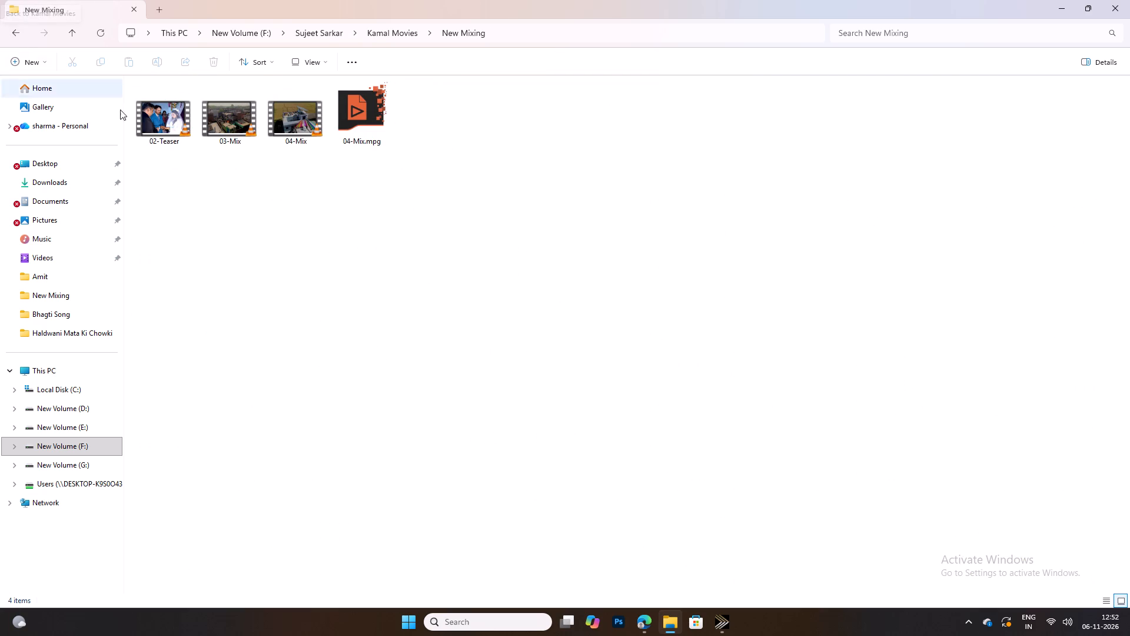
Play the 02-Teaser video from the New Mixing folder in VLC and check its closing section.
{"action": "double_click", "coordinate": [157, 120]}
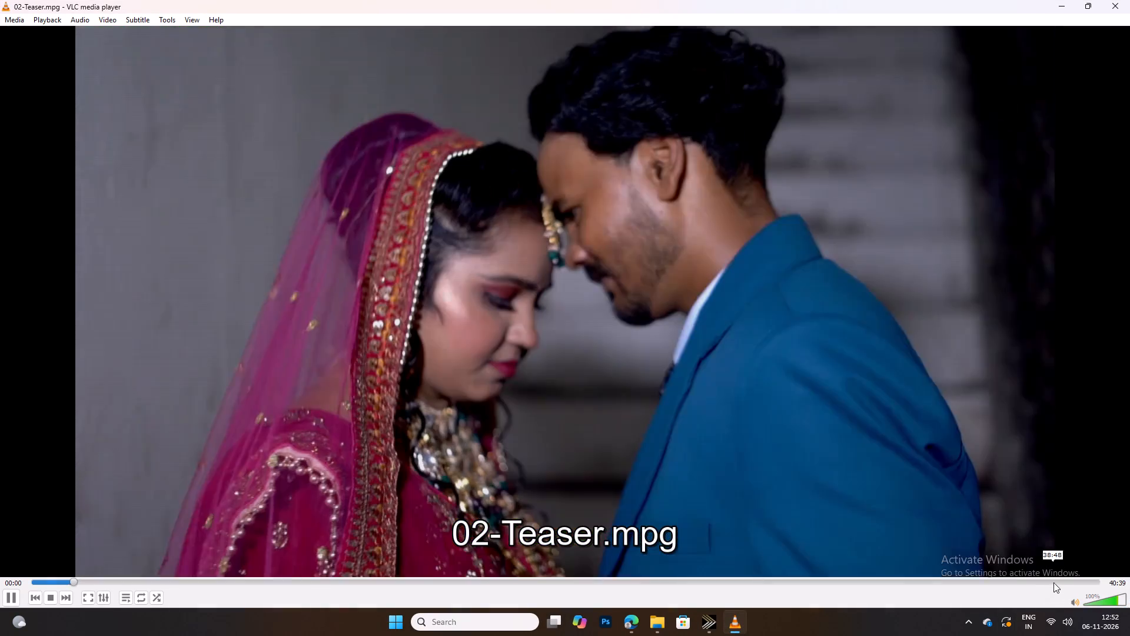
{"action": "left_click", "coordinate": [1053, 582]}
{"action": "left_click_drag", "start_coordinate": [1063, 581], "coordinate": [1047, 581]}
{"action": "left_click", "coordinate": [1114, 4]}
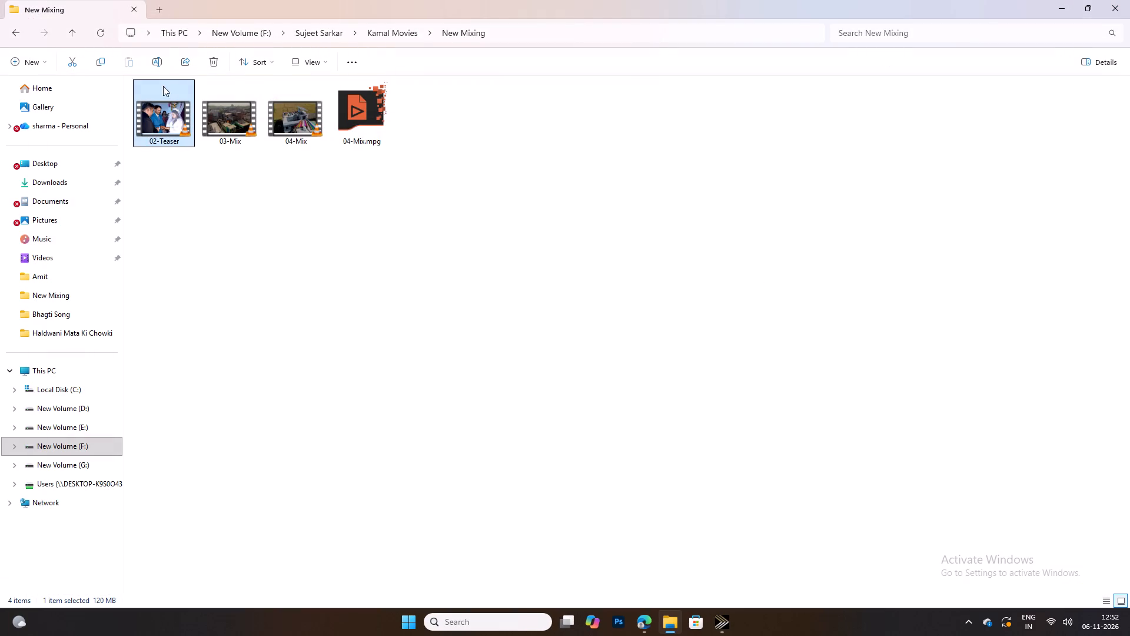
Add the 02-Teaser video to the EDIUS timeline on track 3 V at 00:01:04:09 and remove its audio.
{"action": "left_click_drag", "start_coordinate": [160, 120], "coordinate": [765, 464]}
{"action": "key", "text": "alt+Tab"}
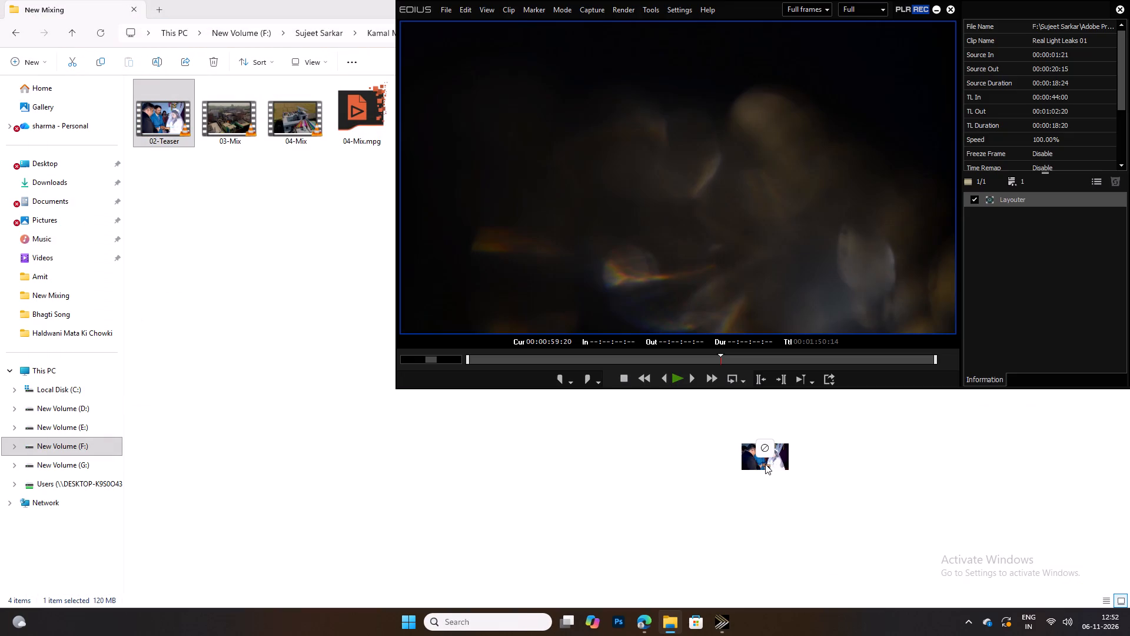
{"action": "left_click_drag", "start_coordinate": [765, 464], "coordinate": [671, 479]}
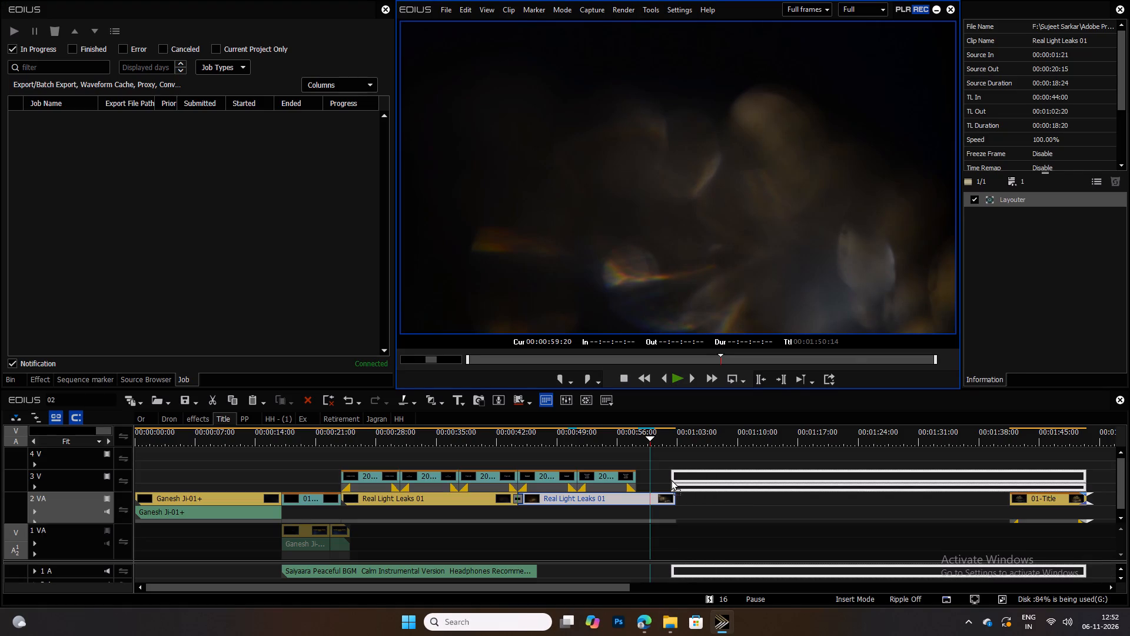
{"action": "left_click_drag", "start_coordinate": [671, 479], "coordinate": [689, 479]}
{"action": "key", "text": "alt+a"}
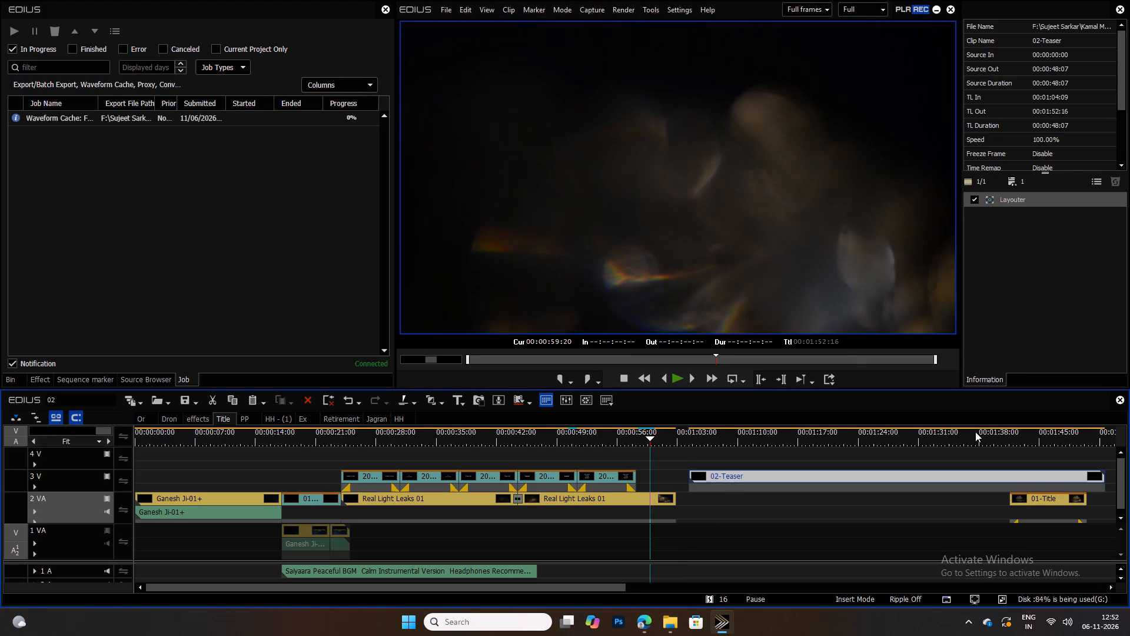
Find the Kamal Photography closing card in the 02-Teaser clip and trim away everything before 00:01:49:20.
{"action": "scroll", "coordinate": [976, 434], "scroll_direction": "up", "scroll_amount": 2, "text": "ctrl"}
{"action": "scroll", "coordinate": [469, 449], "scroll_direction": "down", "scroll_amount": 2, "text": "ctrl"}
{"action": "left_click_drag", "start_coordinate": [592, 438], "coordinate": [699, 445]}
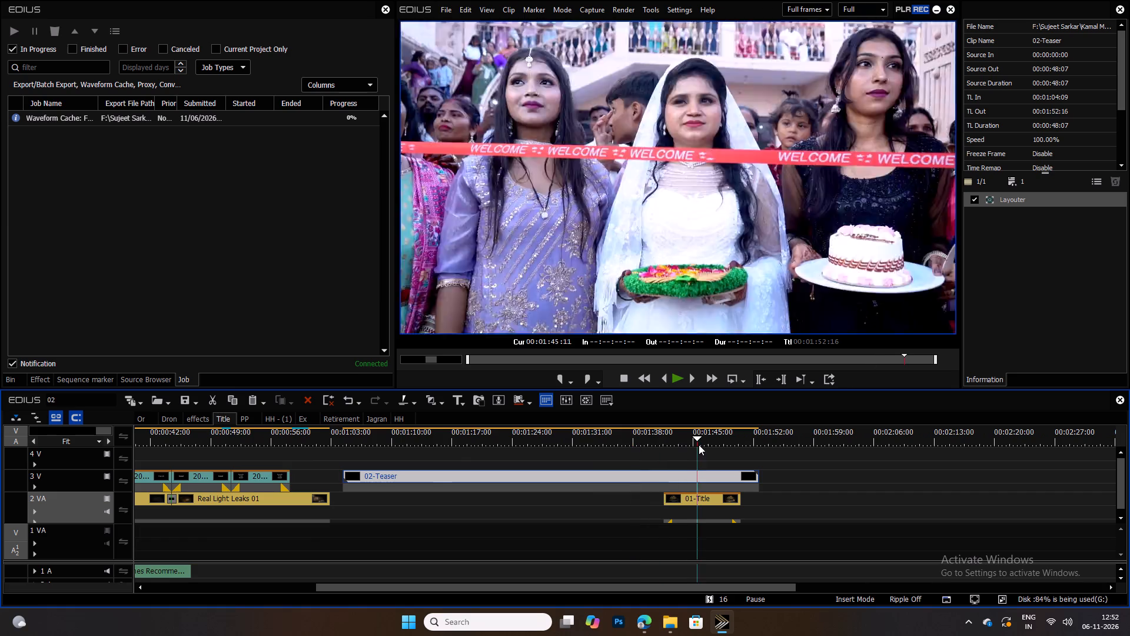
{"action": "left_click_drag", "start_coordinate": [699, 445], "coordinate": [701, 445]}
{"action": "scroll", "coordinate": [701, 445], "scroll_direction": "down", "scroll_amount": 2, "text": "ctrl"}
{"action": "left_click_drag", "start_coordinate": [710, 440], "coordinate": [792, 443]}
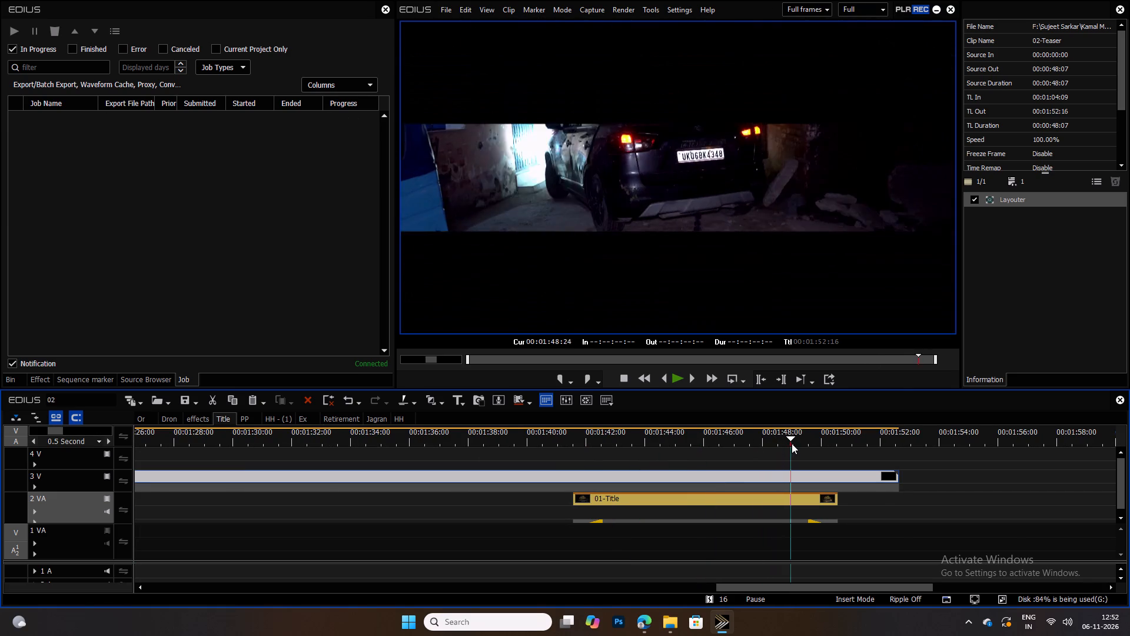
{"action": "left_click_drag", "start_coordinate": [792, 443], "coordinate": [793, 444]}
{"action": "scroll", "coordinate": [793, 444], "scroll_direction": "down", "scroll_amount": 20}
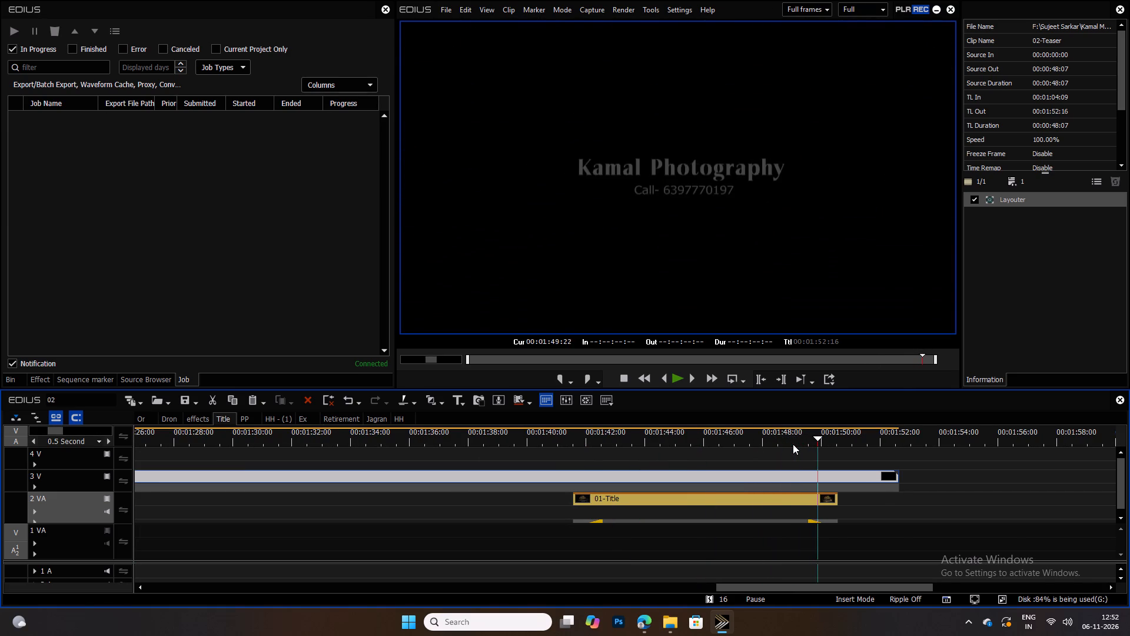
{"action": "scroll", "coordinate": [793, 444], "scroll_direction": "up", "scroll_amount": 2}
{"action": "scroll", "coordinate": [793, 444], "scroll_direction": "down", "scroll_amount": 1}
{"action": "scroll", "coordinate": [793, 444], "scroll_direction": "up", "scroll_amount": 1}
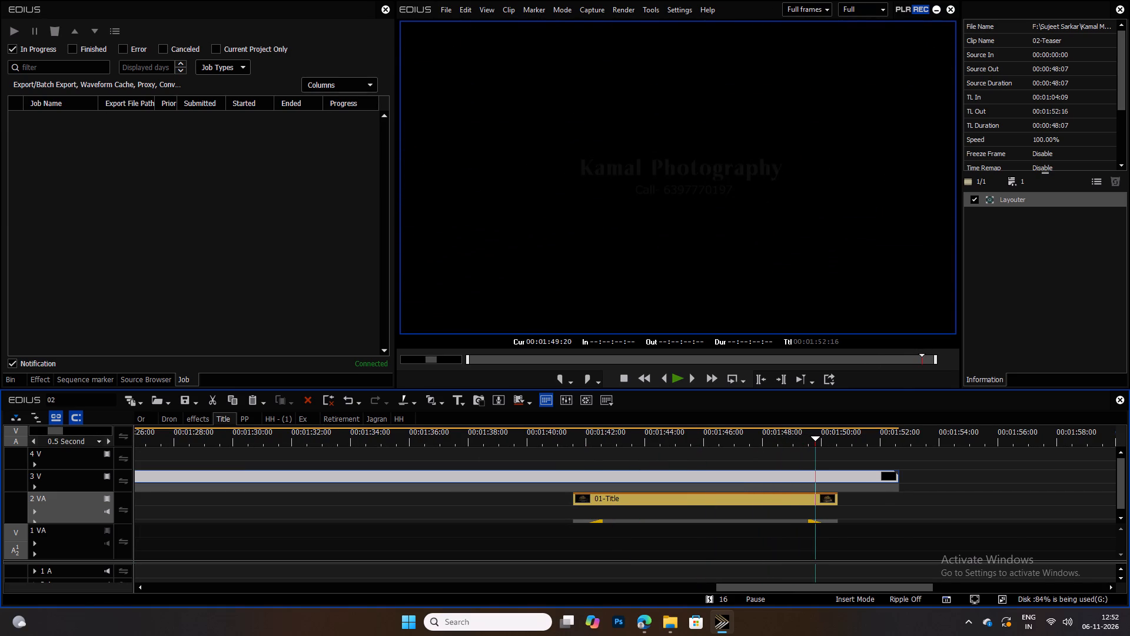
{"action": "key", "text": "n"}
Move the trimmed 02-Teaser clip directly after the last title clip on track 3 V, at 00:00:58:04, and play it.
{"action": "scroll", "coordinate": [810, 471], "scroll_direction": "up", "scroll_amount": 3, "text": "ctrl"}
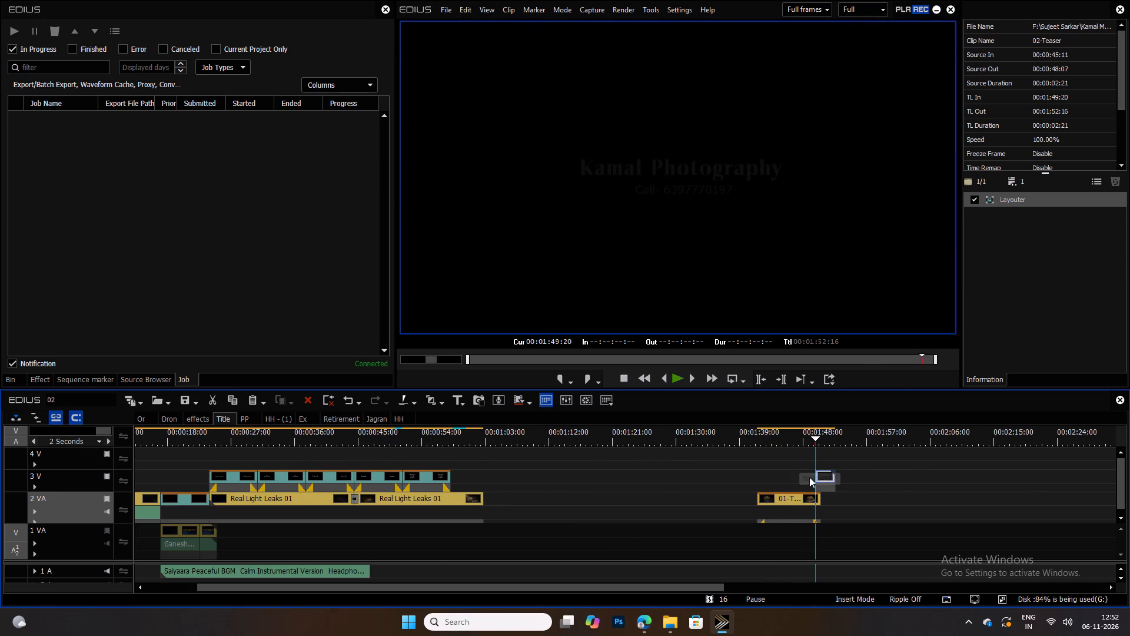
{"action": "left_click_drag", "start_coordinate": [827, 477], "coordinate": [467, 475]}
{"action": "left_click", "coordinate": [454, 440]}
{"action": "scroll", "coordinate": [453, 440], "scroll_direction": "down", "scroll_amount": 4, "text": "ctrl"}
{"action": "key", "text": "space"}
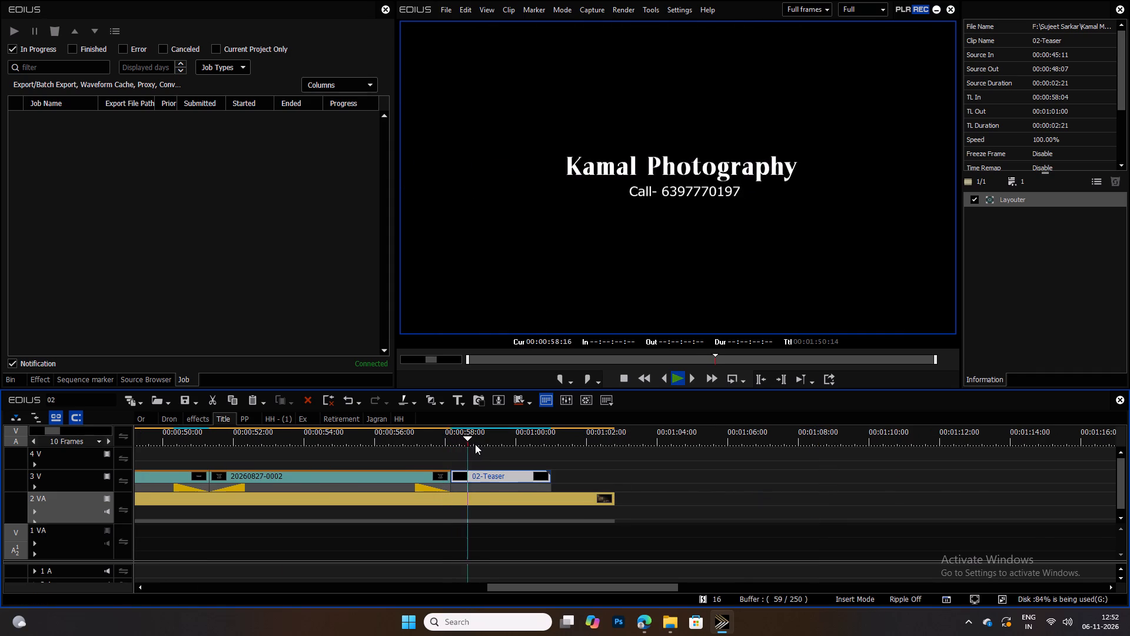
{"action": "key", "text": "space"}
Slow the 02-Teaser clip to 50% speed and trim its end to 00:01:02:20, matching the end of Real Light Leaks 01.
{"action": "key", "text": "alt+e"}
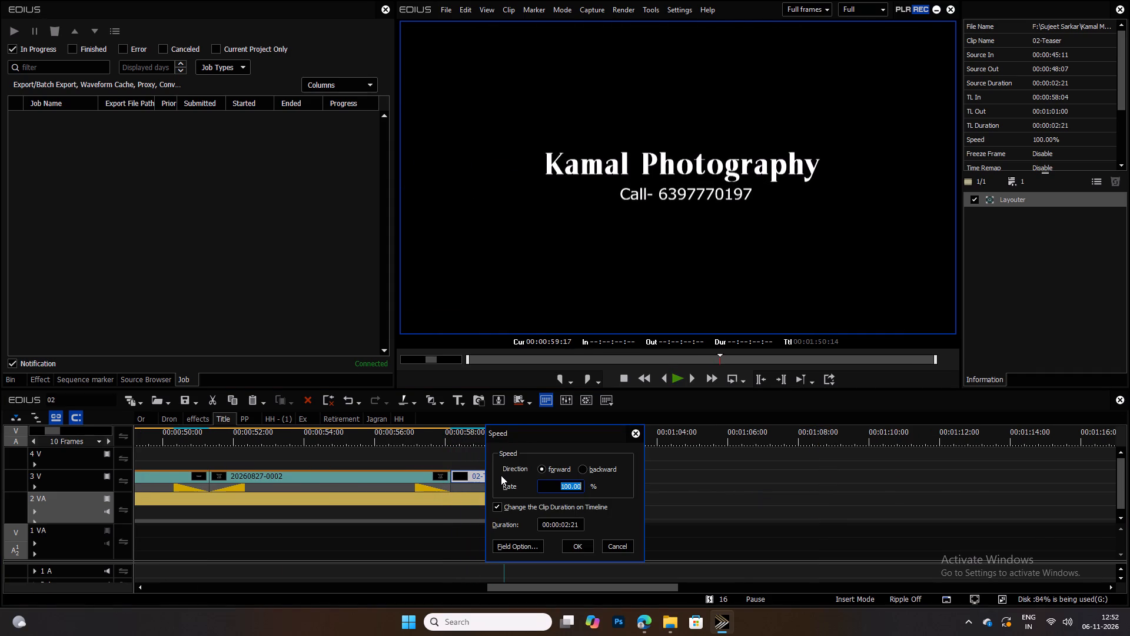
{"action": "type", "text": "50"}
{"action": "key", "text": "Return"}
{"action": "key", "text": "space"}
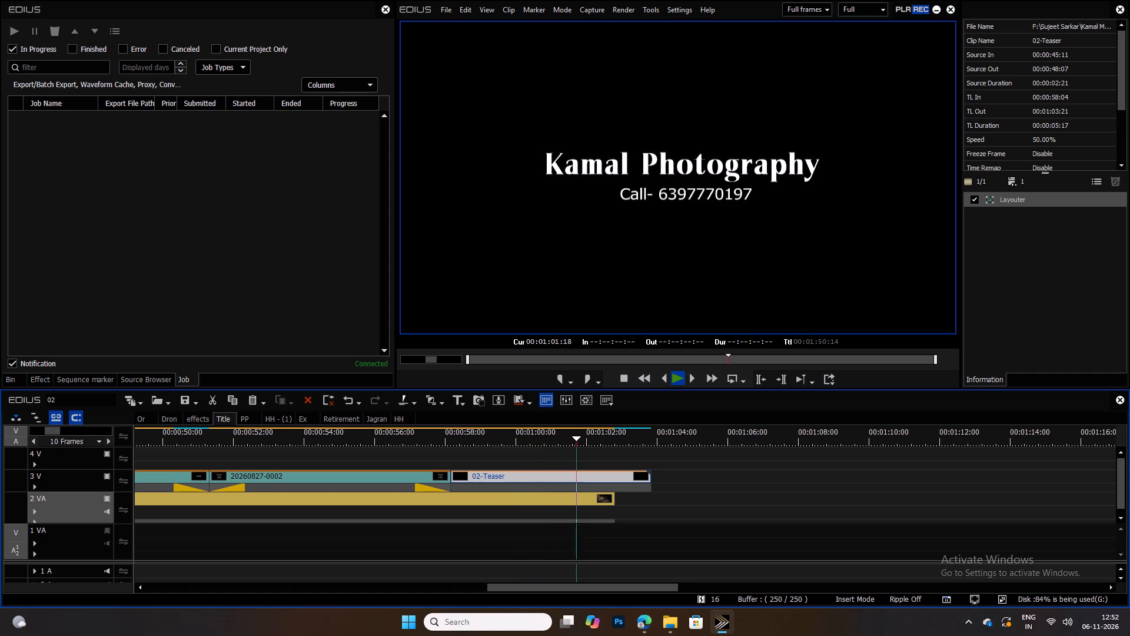
{"action": "left_click_drag", "start_coordinate": [607, 446], "coordinate": [615, 446]}
{"action": "key", "text": "m"}
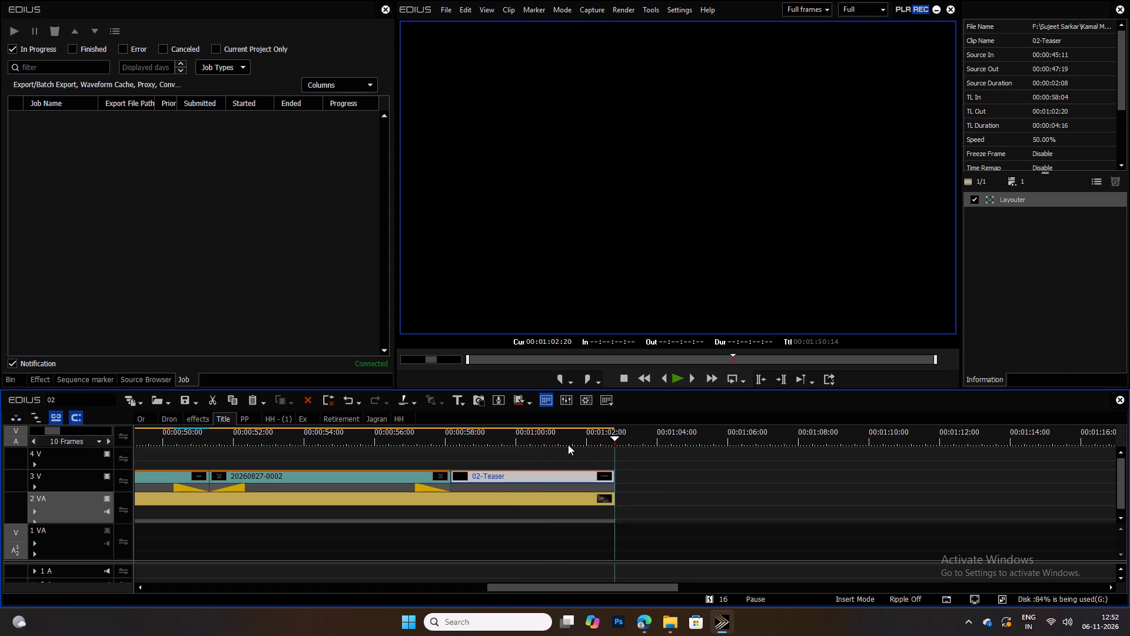
{"action": "left_click_drag", "start_coordinate": [550, 442], "coordinate": [509, 436]}
{"action": "left_click_drag", "start_coordinate": [369, 489], "coordinate": [502, 483]}
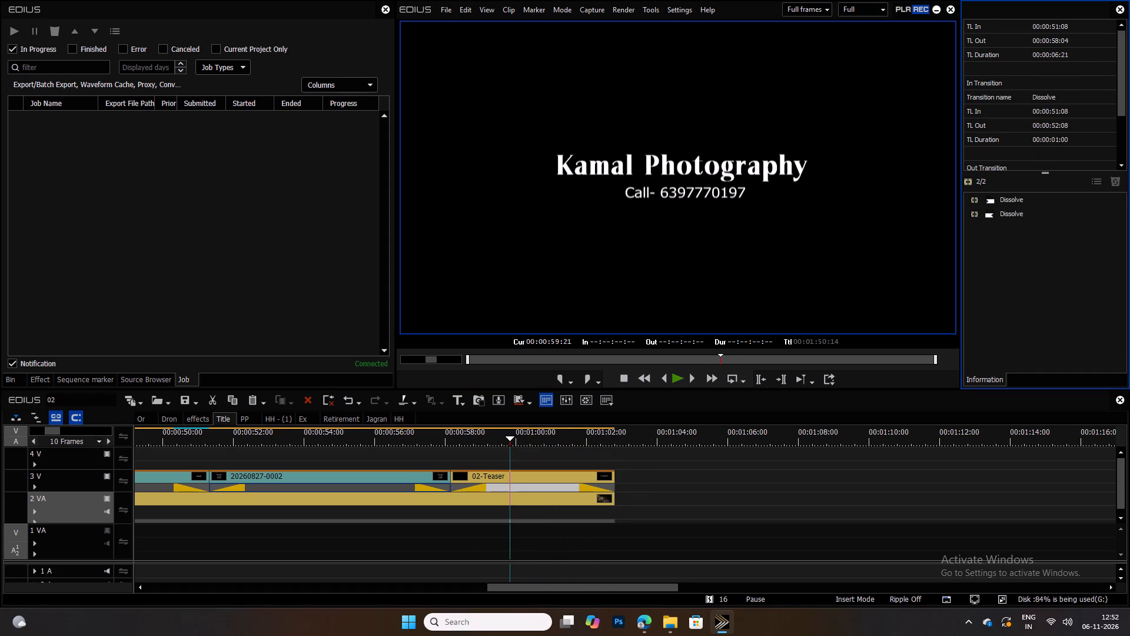
{"action": "left_click_drag", "start_coordinate": [477, 436], "coordinate": [450, 435]}
{"action": "key", "text": "space"}
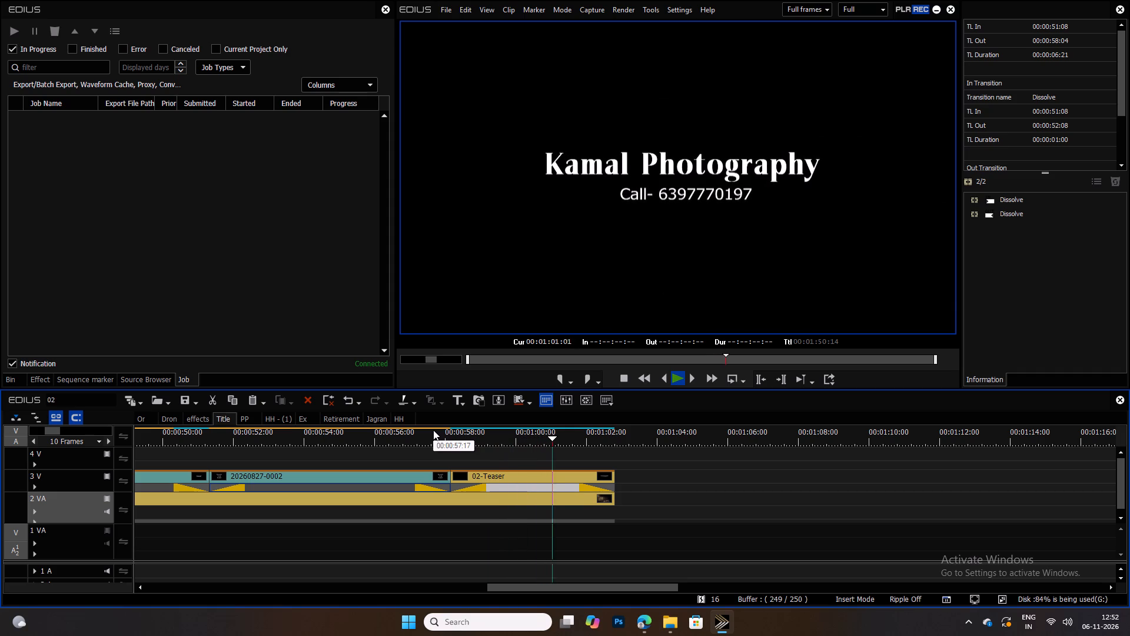
{"action": "key", "text": "space"}
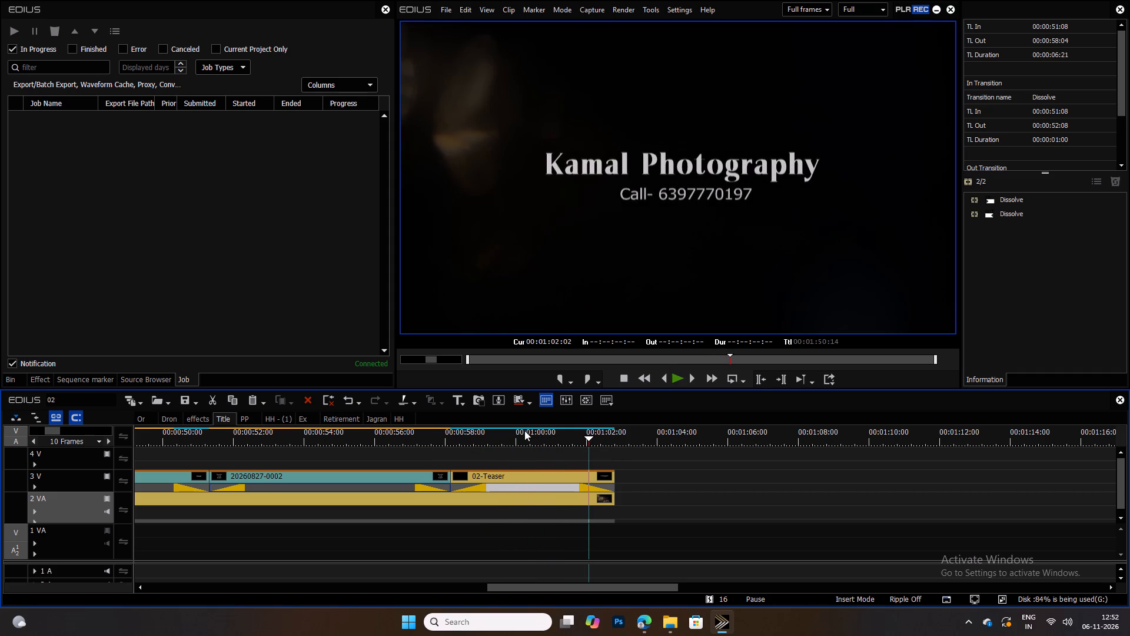
Review the sequence from the Presented By Kamal Movies title to the Kamal Photography closing card.
{"action": "scroll", "coordinate": [524, 430], "scroll_direction": "up", "scroll_amount": 2, "text": "ctrl"}
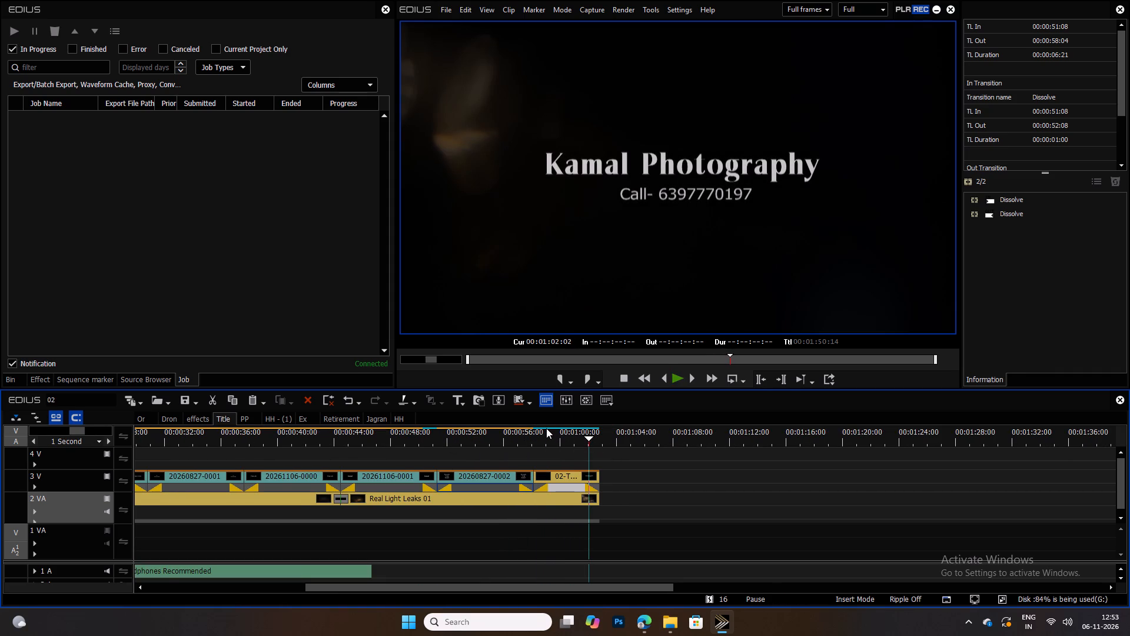
{"action": "scroll", "coordinate": [417, 444], "scroll_direction": "up", "scroll_amount": 1, "text": "ctrl"}
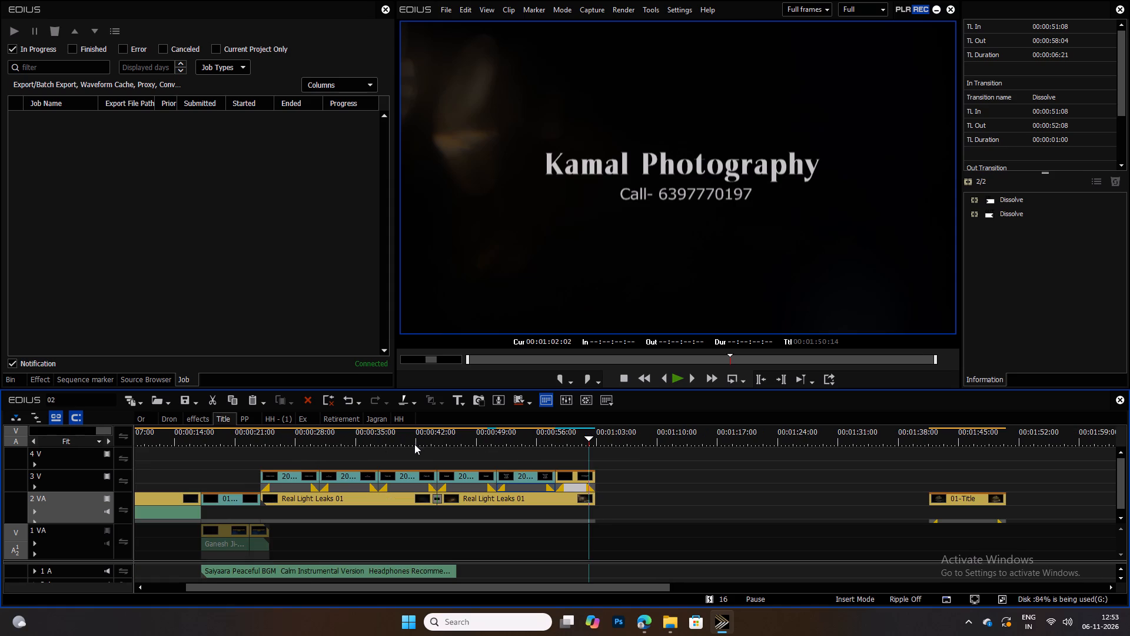
{"action": "left_click_drag", "start_coordinate": [291, 445], "coordinate": [289, 442]}
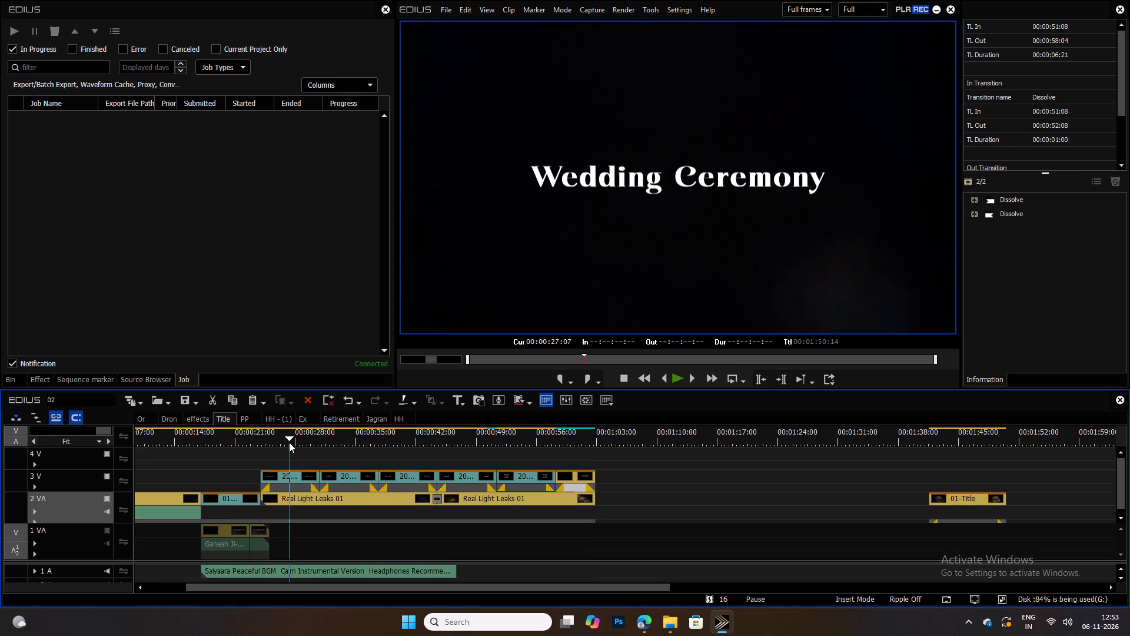
{"action": "left_click_drag", "start_coordinate": [289, 442], "coordinate": [223, 444]}
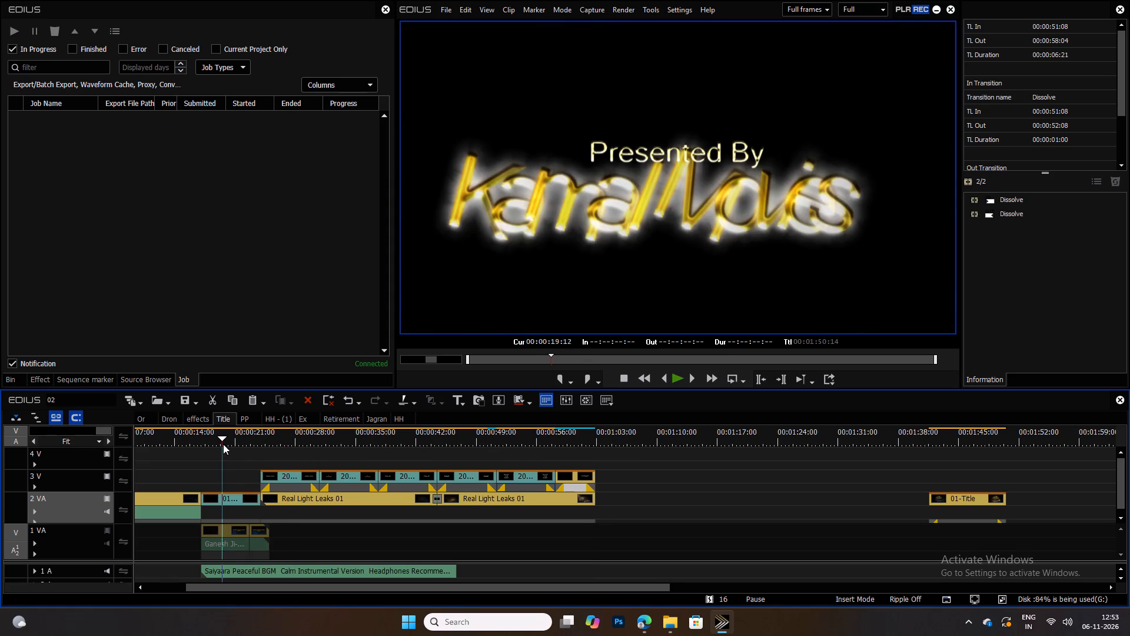
{"action": "left_click_drag", "start_coordinate": [223, 444], "coordinate": [577, 440]}
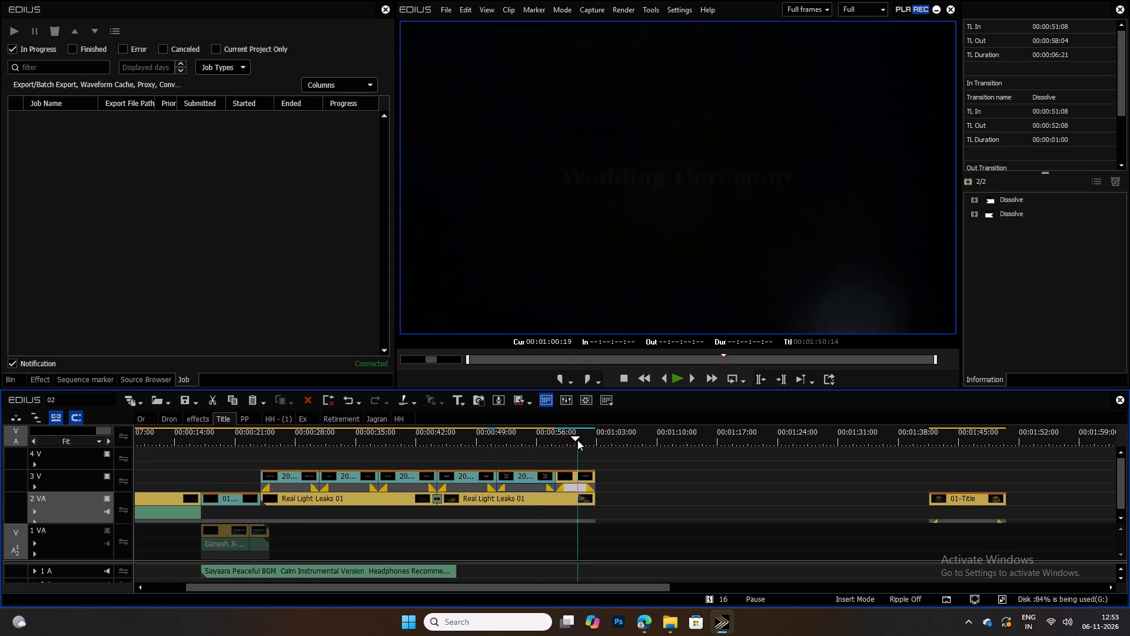
{"action": "left_click_drag", "start_coordinate": [577, 440], "coordinate": [575, 438]}
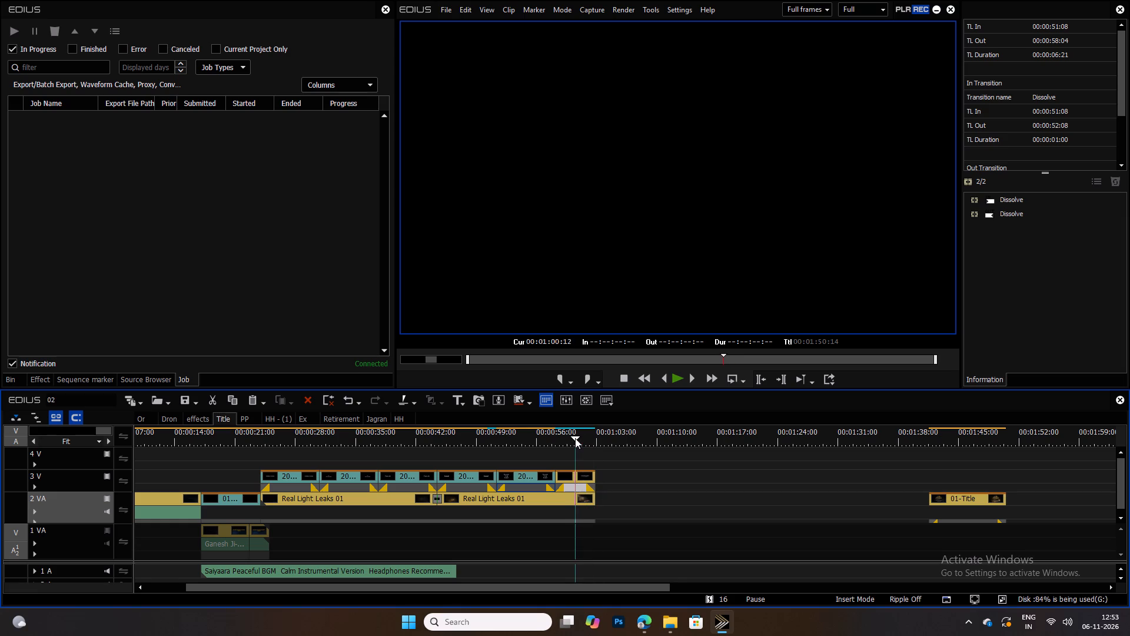
{"action": "left_click_drag", "start_coordinate": [575, 438], "coordinate": [576, 438]}
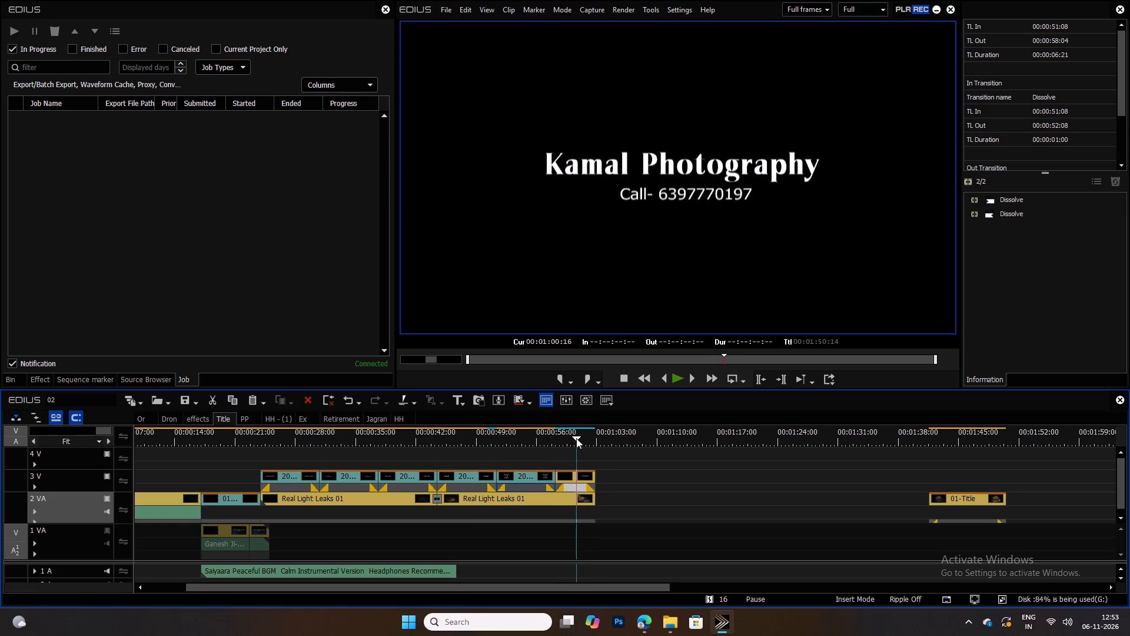
{"action": "left_click_drag", "start_coordinate": [576, 438], "coordinate": [601, 442]}
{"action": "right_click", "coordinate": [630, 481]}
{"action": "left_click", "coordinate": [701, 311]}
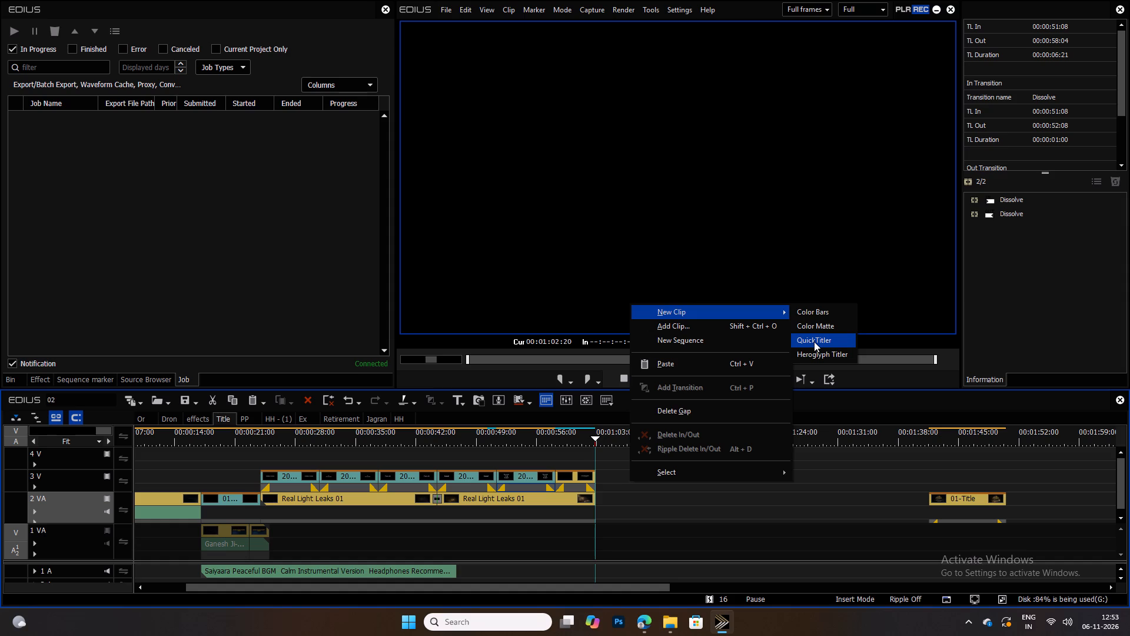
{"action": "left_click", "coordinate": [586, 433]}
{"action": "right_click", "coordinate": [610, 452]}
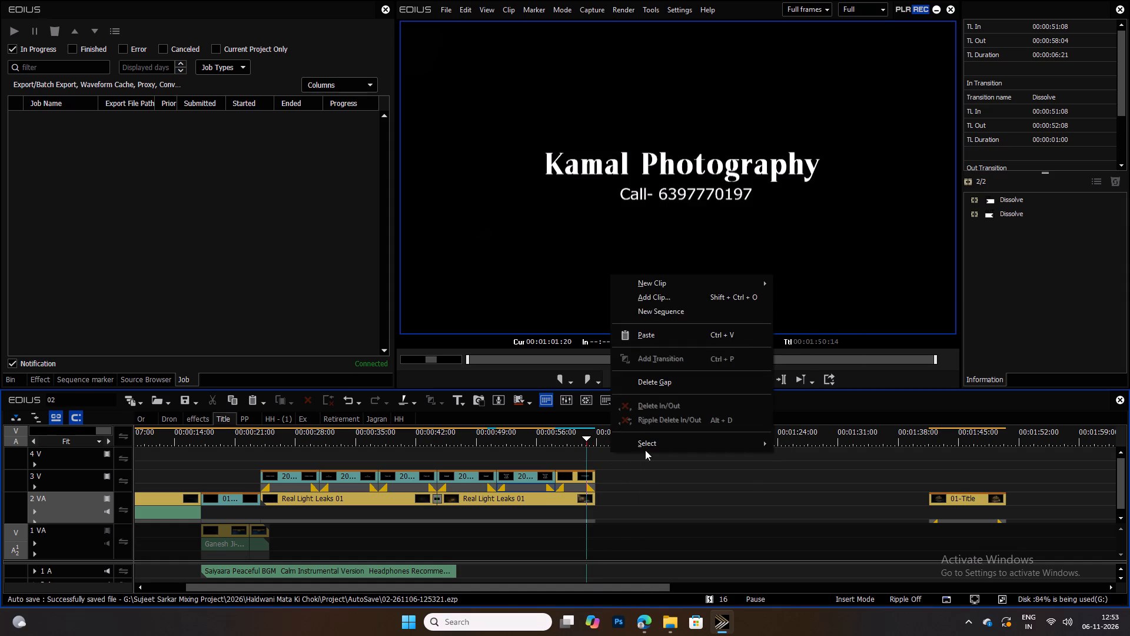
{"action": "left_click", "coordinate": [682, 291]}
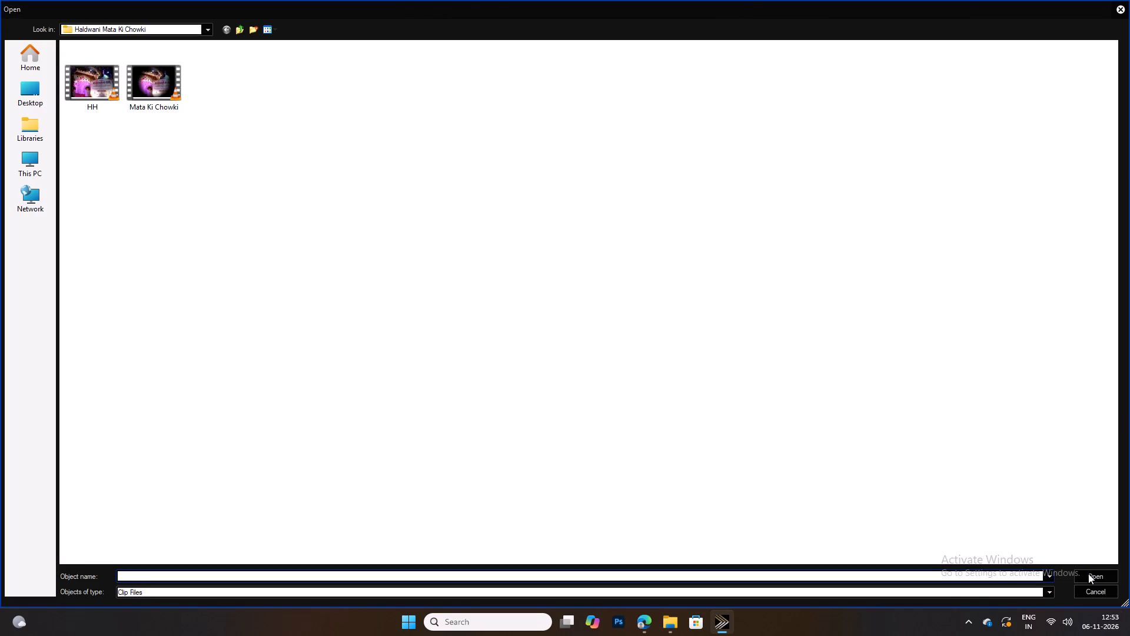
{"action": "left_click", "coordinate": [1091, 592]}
Create a "Kamal Movies" title on track 4 V at 00:01:01:20, enlarge it to about 801 × 157 near the frame's centre, and save it.
{"action": "right_click", "coordinate": [621, 454]}
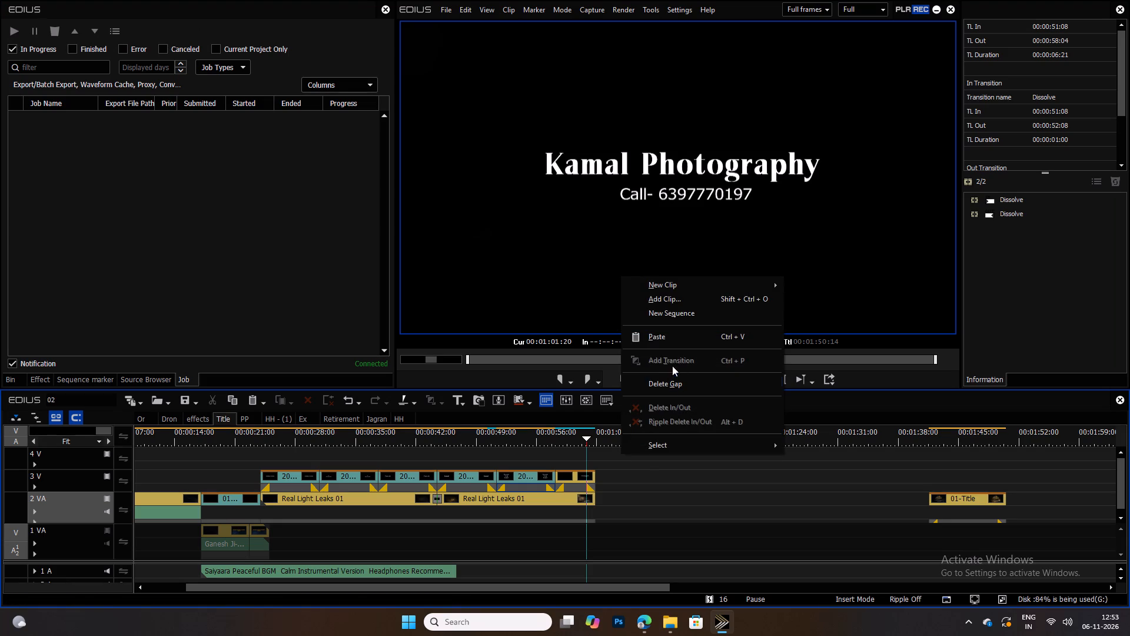
{"action": "left_click", "coordinate": [712, 286]}
{"action": "left_click", "coordinate": [800, 314]}
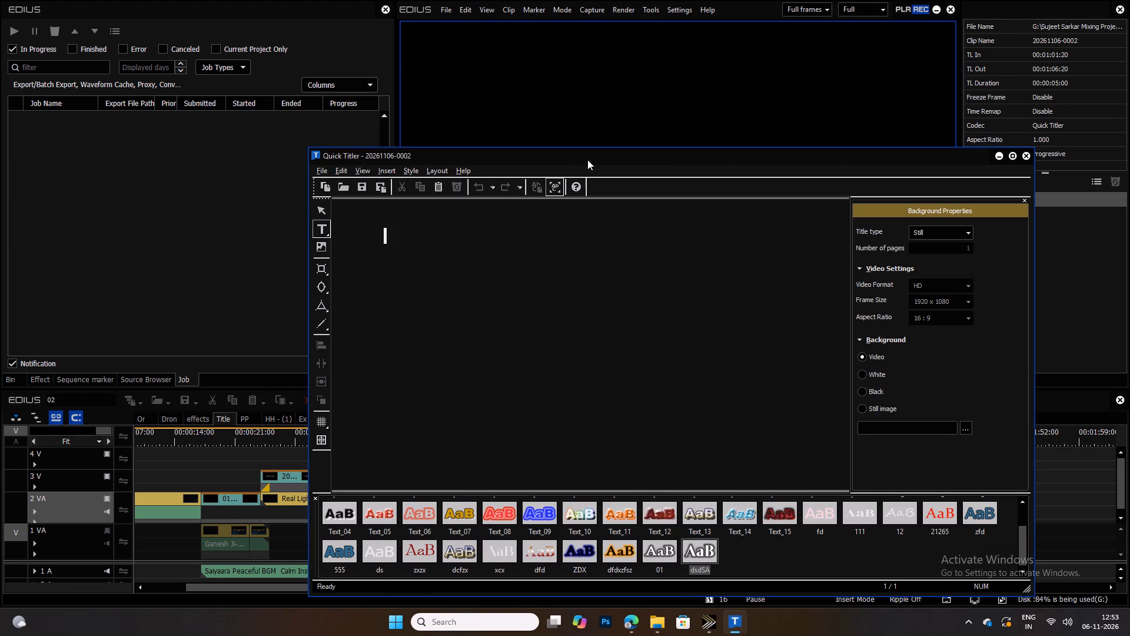
{"action": "left_click_drag", "start_coordinate": [593, 154], "coordinate": [644, 227]}
{"action": "double_click", "coordinate": [541, 395]}
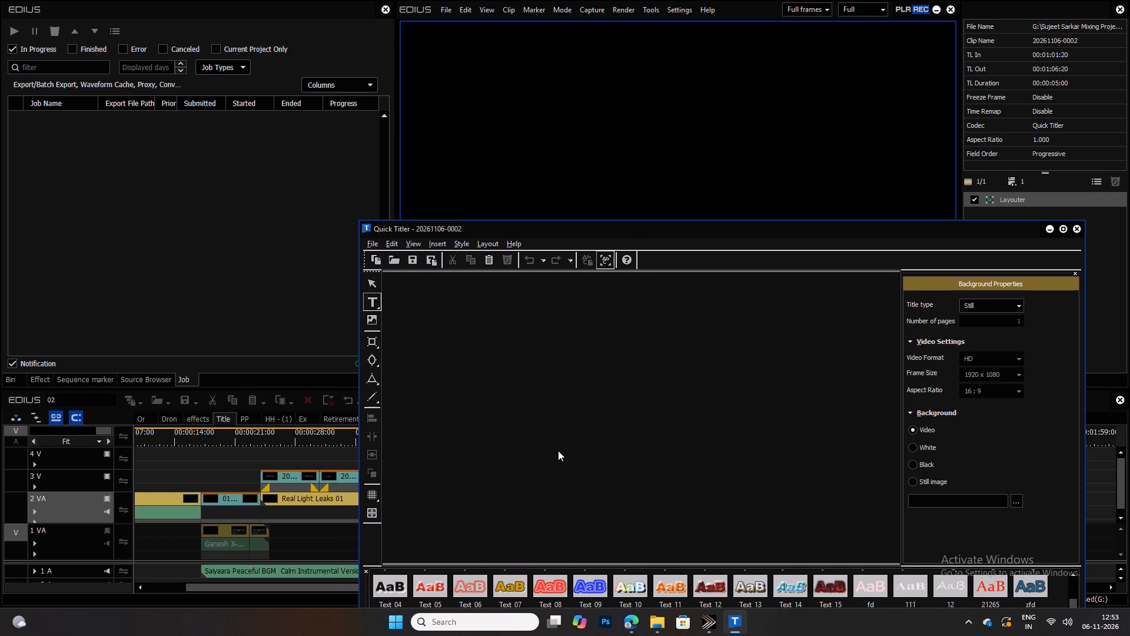
{"action": "type", "text": "Kam"}
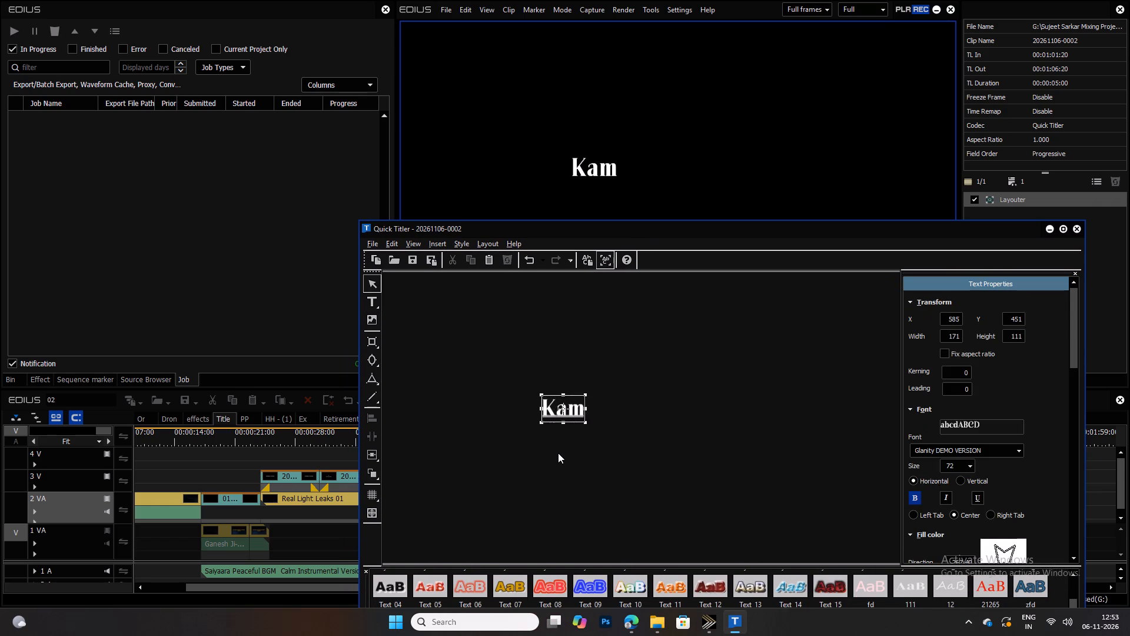
{"action": "type", "text": "al M"}
{"action": "key", "text": "o"}
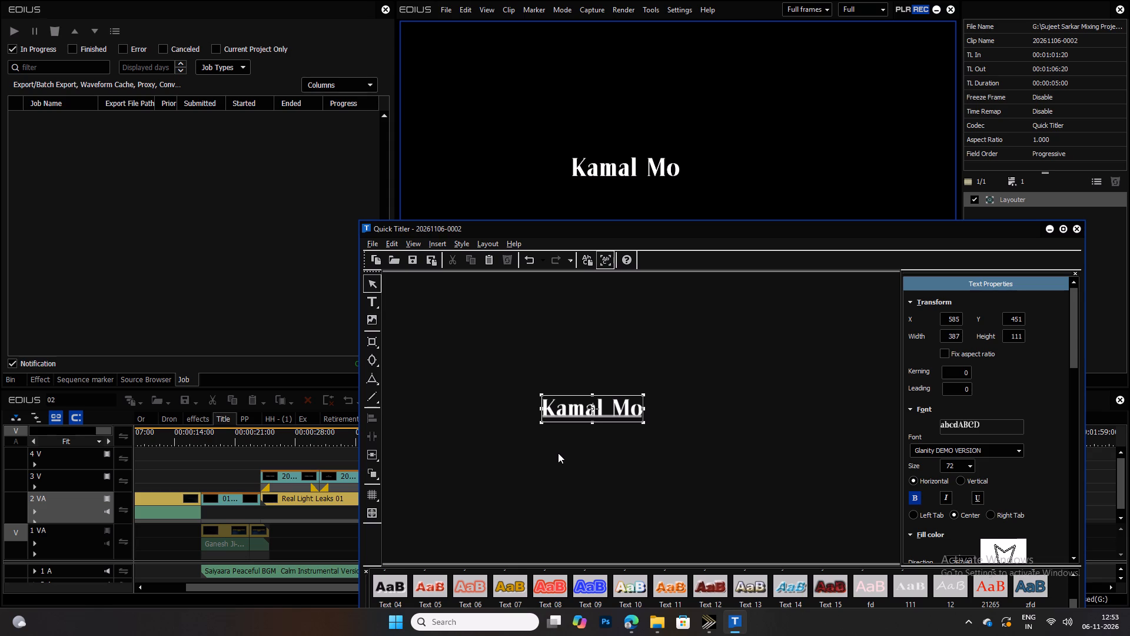
{"action": "type", "text": "vies"}
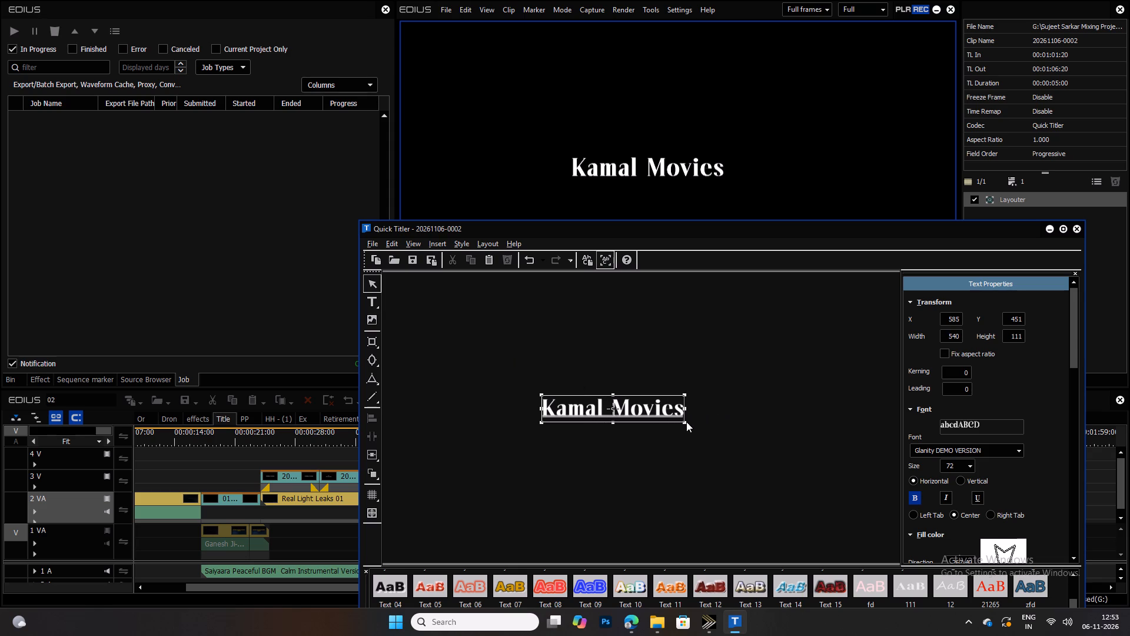
{"action": "left_click_drag", "start_coordinate": [684, 422], "coordinate": [754, 435]}
{"action": "left_click_drag", "start_coordinate": [659, 419], "coordinate": [648, 421]}
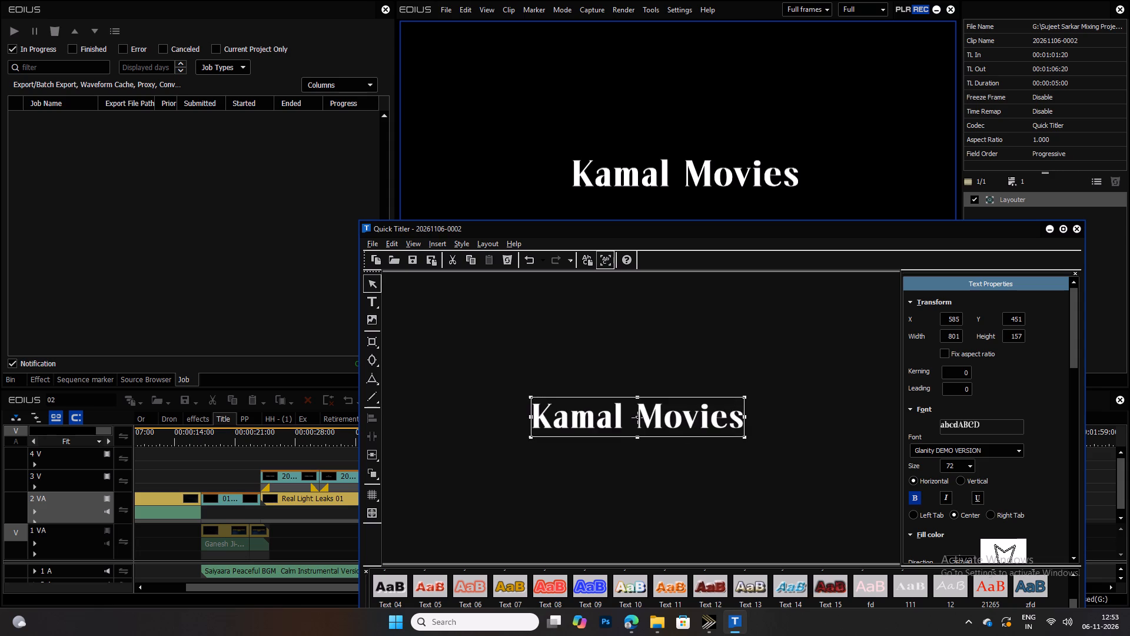
{"action": "left_click", "coordinate": [669, 418]}
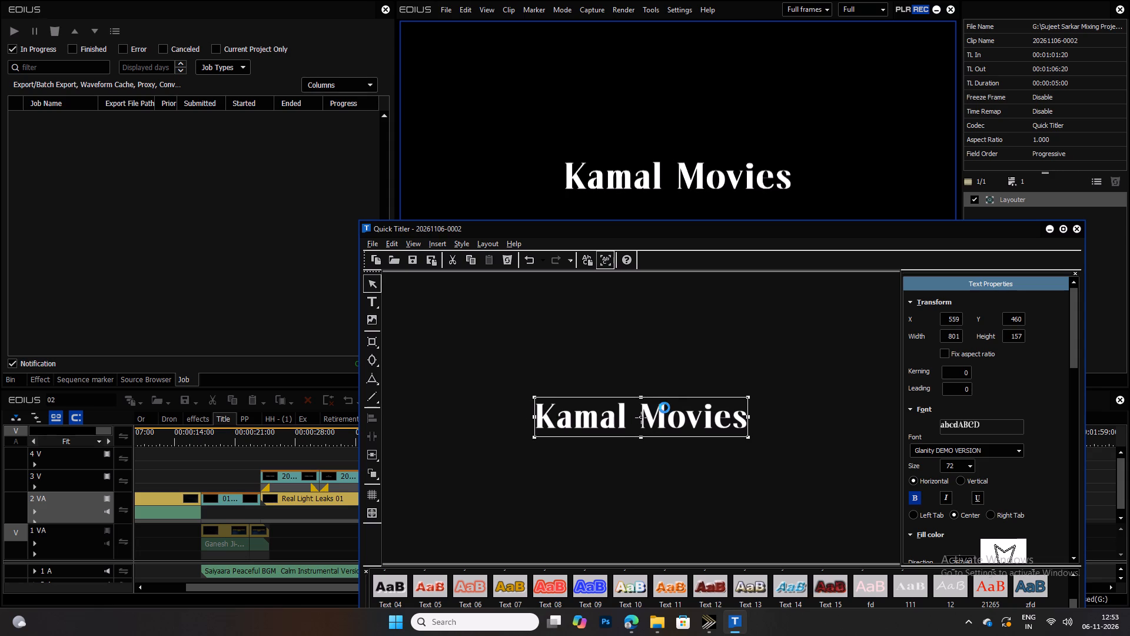
{"action": "key", "text": "ctrl+s"}
Check the Kamal Photography card's name and contact line, and reopen the Kamal Movies title on track 4 V for editing.
{"action": "left_click_drag", "start_coordinate": [573, 432], "coordinate": [569, 437]}
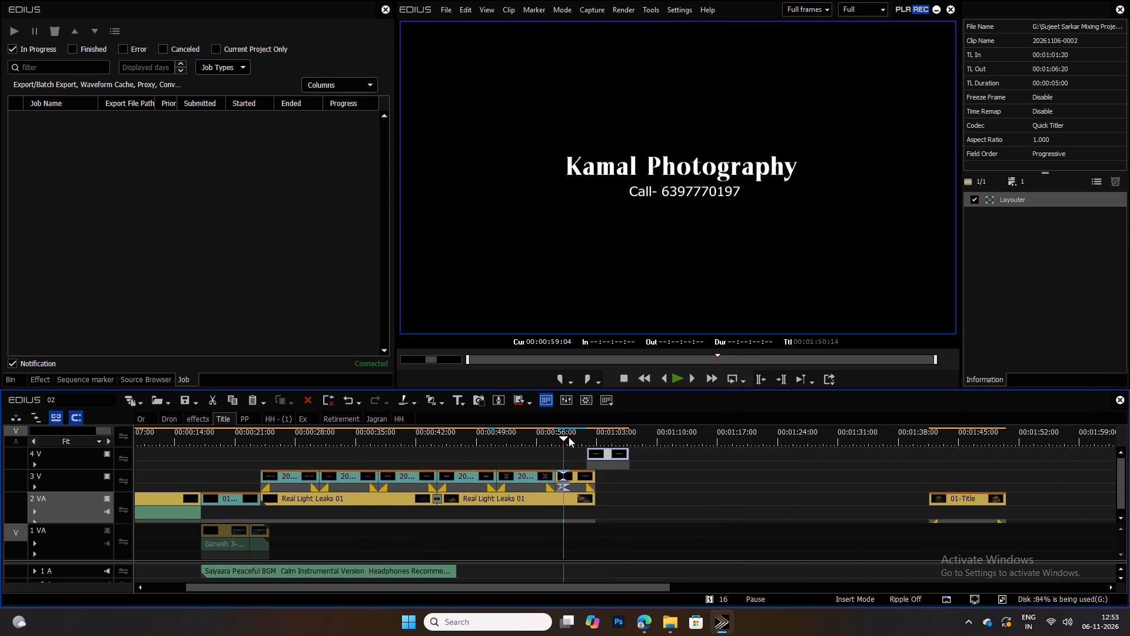
{"action": "left_click_drag", "start_coordinate": [569, 437], "coordinate": [572, 439]}
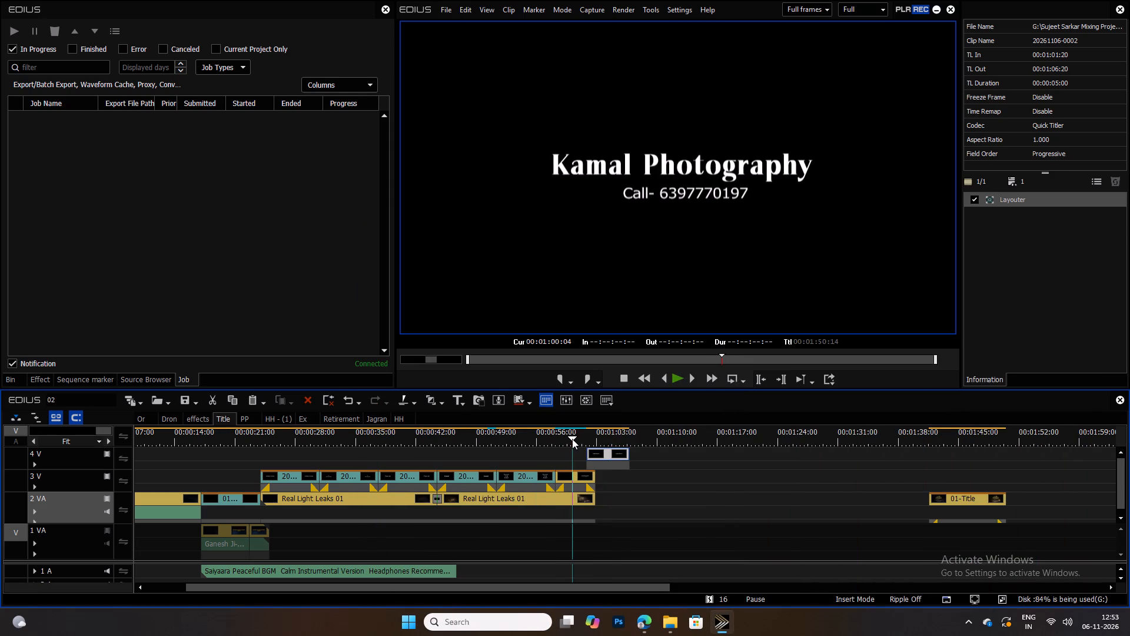
{"action": "left_click_drag", "start_coordinate": [572, 439], "coordinate": [571, 439]}
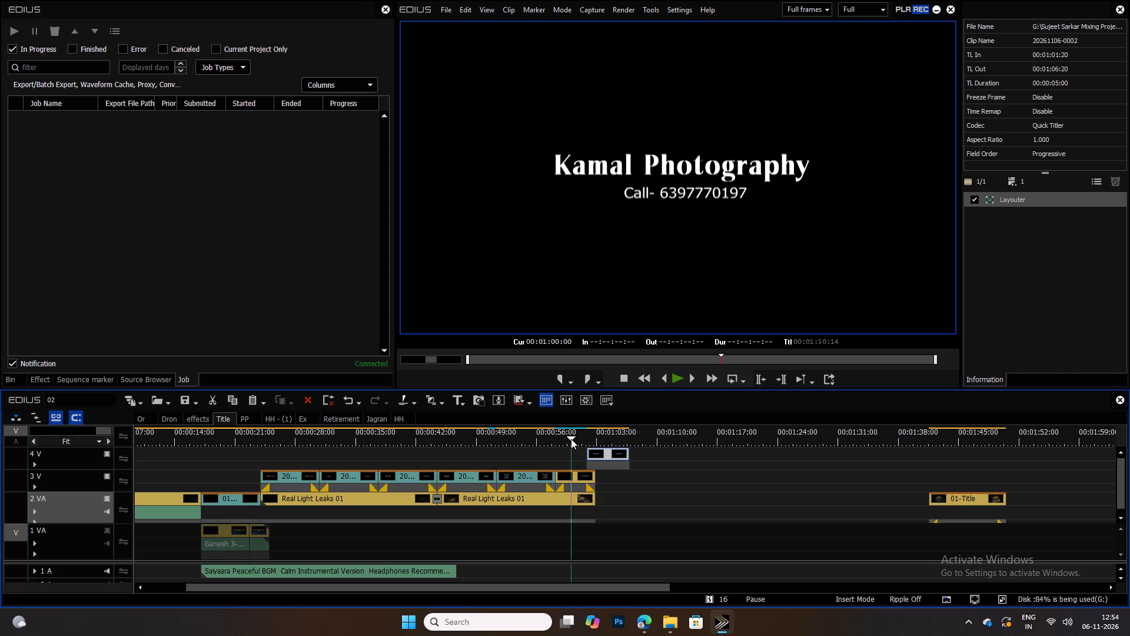
{"action": "left_click_drag", "start_coordinate": [571, 439], "coordinate": [608, 435]}
{"action": "double_click", "coordinate": [615, 456]}
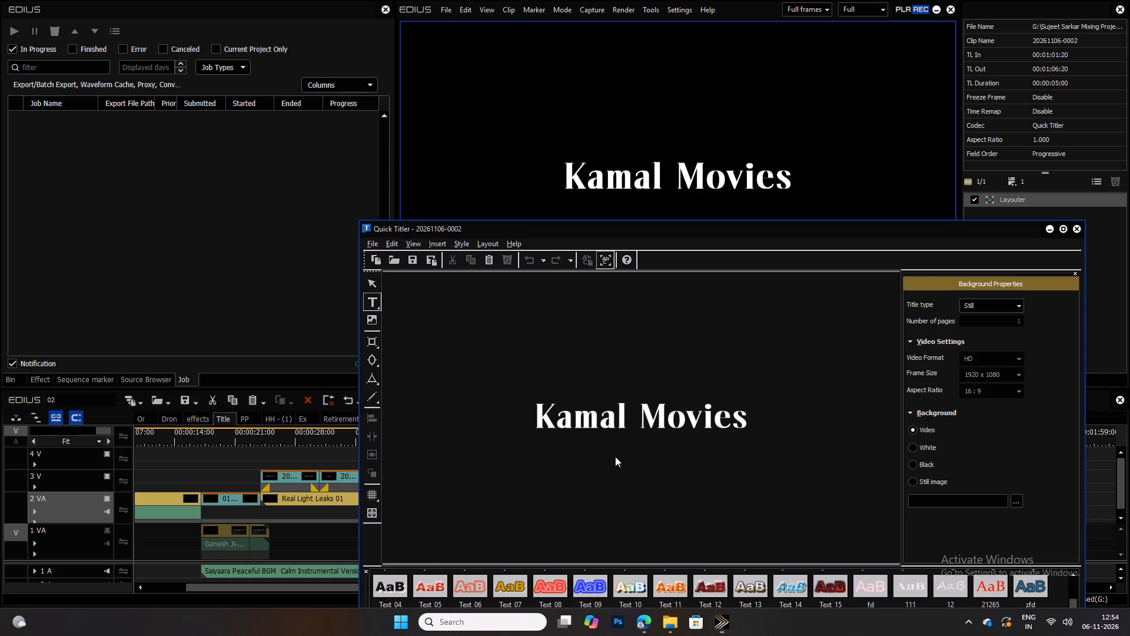
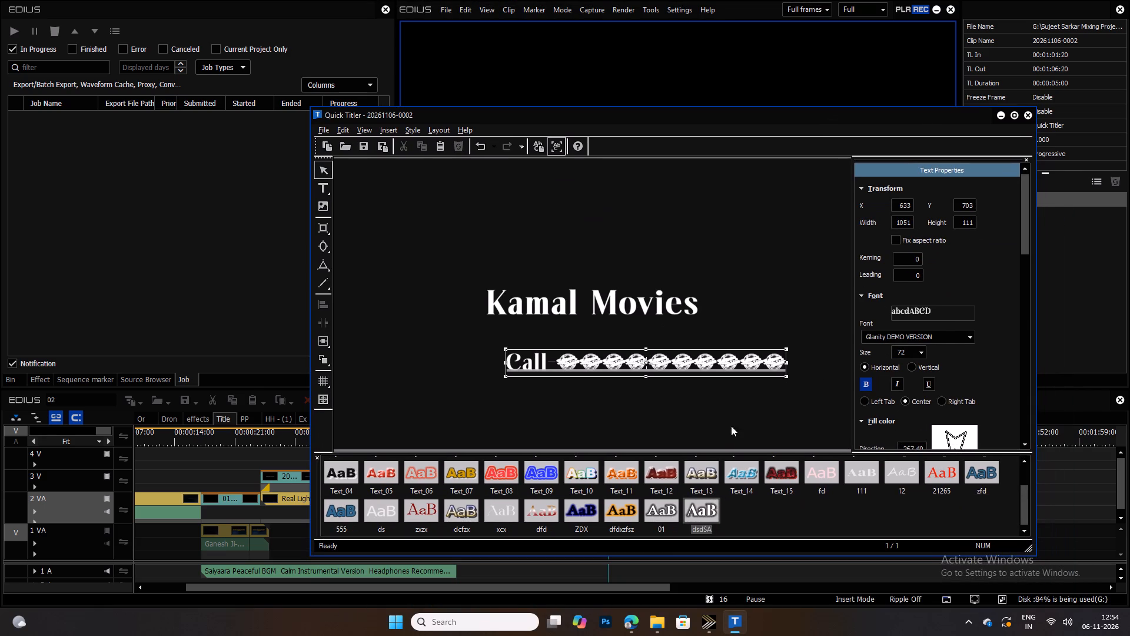
Apply style 01 to the Call line, shrink it to about 549 × 100, and place it just below Kamal Movies.
{"action": "double_click", "coordinate": [666, 504]}
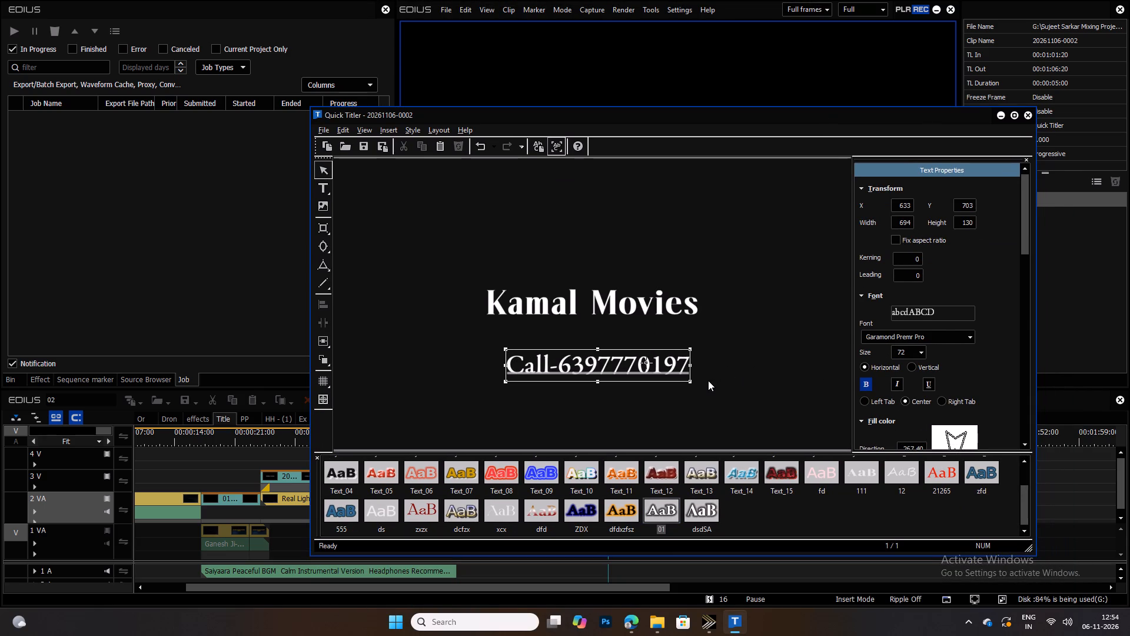
{"action": "left_click_drag", "start_coordinate": [689, 382], "coordinate": [669, 371]}
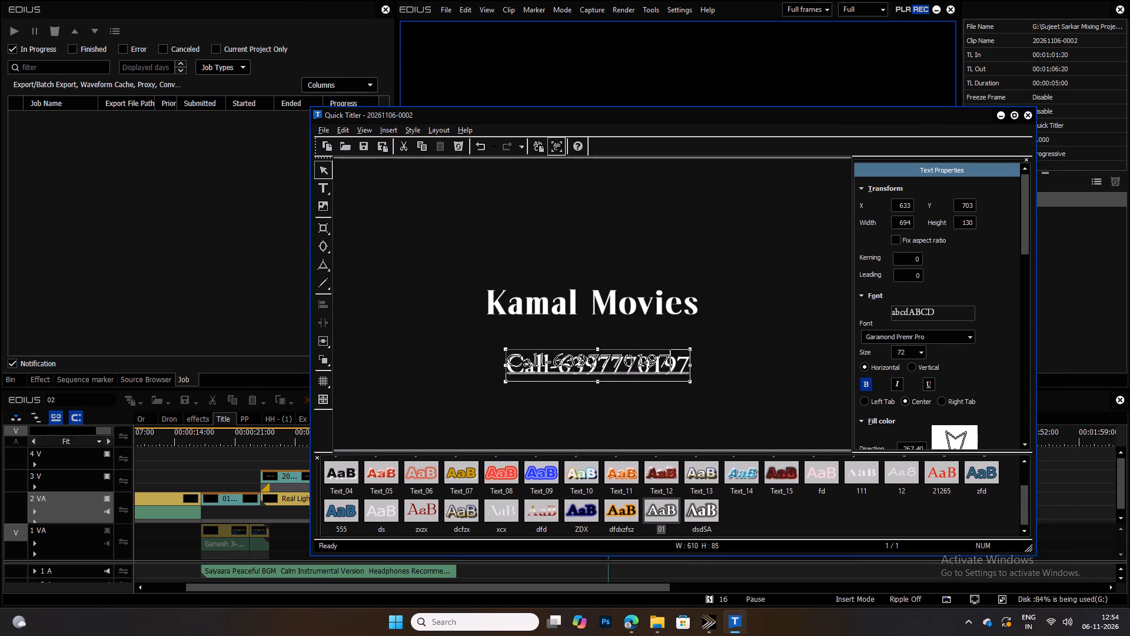
{"action": "left_click_drag", "start_coordinate": [669, 371], "coordinate": [650, 373]}
{"action": "left_click_drag", "start_coordinate": [614, 365], "coordinate": [628, 343]}
{"action": "left_click", "coordinate": [626, 350]}
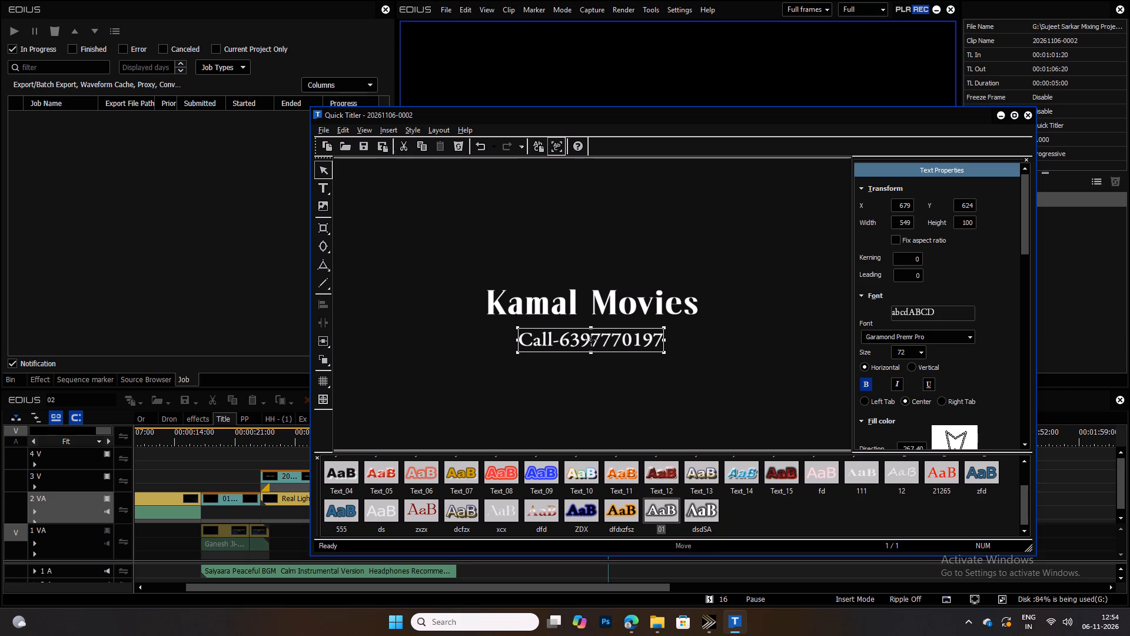
Centre the Kamal Movies text in the screen both horizontally and vertically.
{"action": "left_click", "coordinate": [583, 296]}
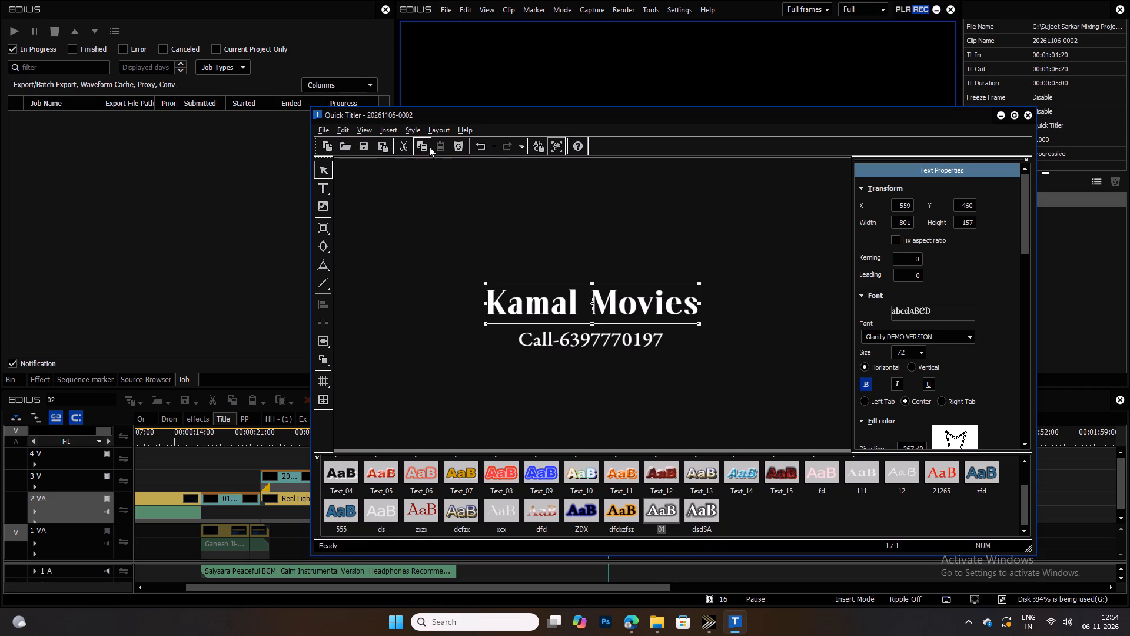
{"action": "left_click", "coordinate": [435, 128]}
{"action": "left_click", "coordinate": [454, 171]}
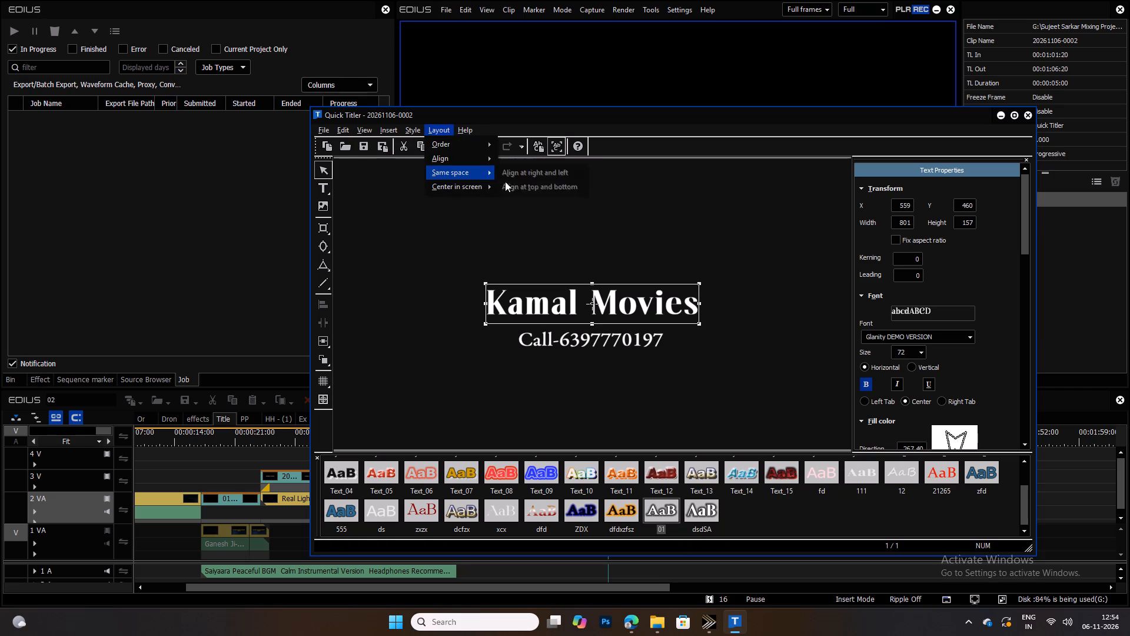
{"action": "left_click", "coordinate": [507, 187]}
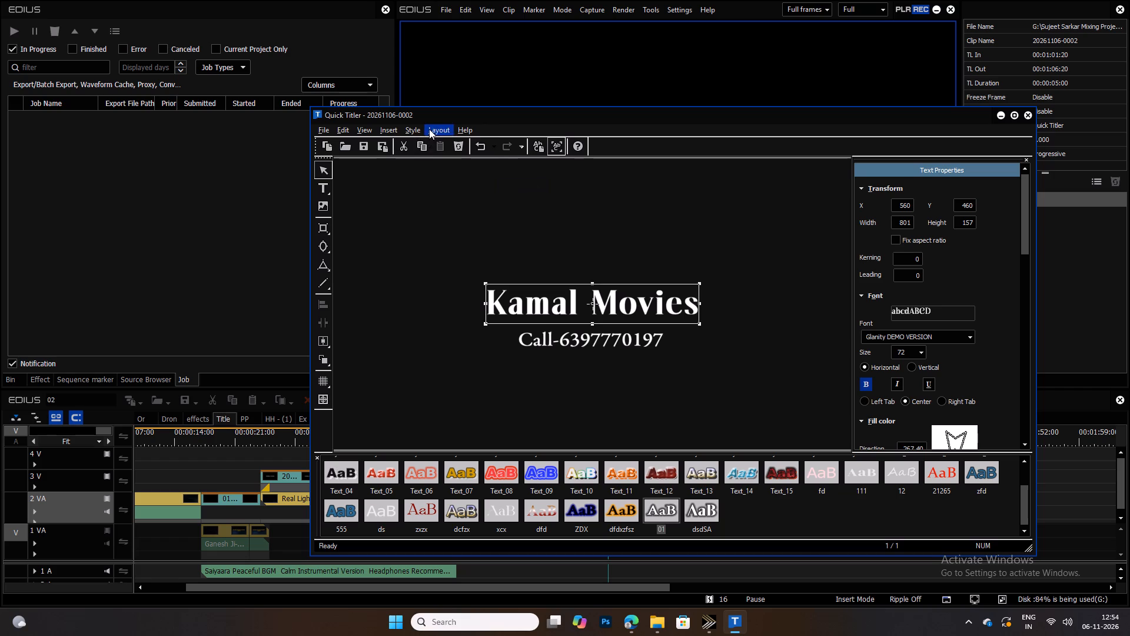
{"action": "left_click", "coordinate": [430, 129]}
{"action": "left_click", "coordinate": [470, 182]}
{"action": "left_click", "coordinate": [527, 201]}
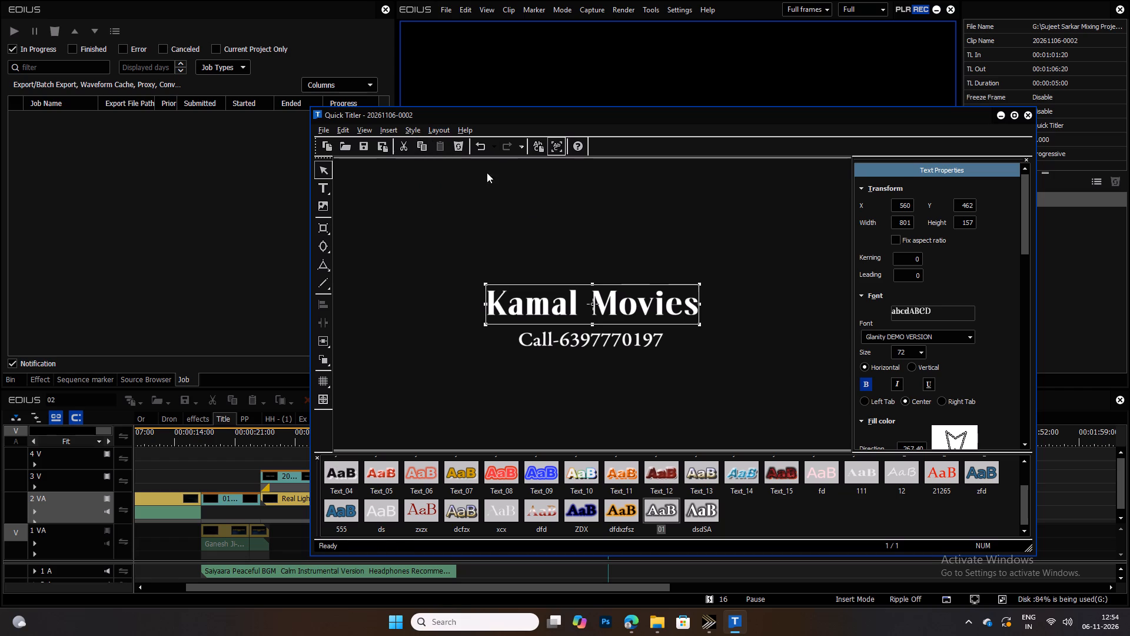
Centre the Call line in the screen horizontally and vertically, and move it back down to just beneath Kamal Movies.
{"action": "left_click", "coordinate": [565, 337]}
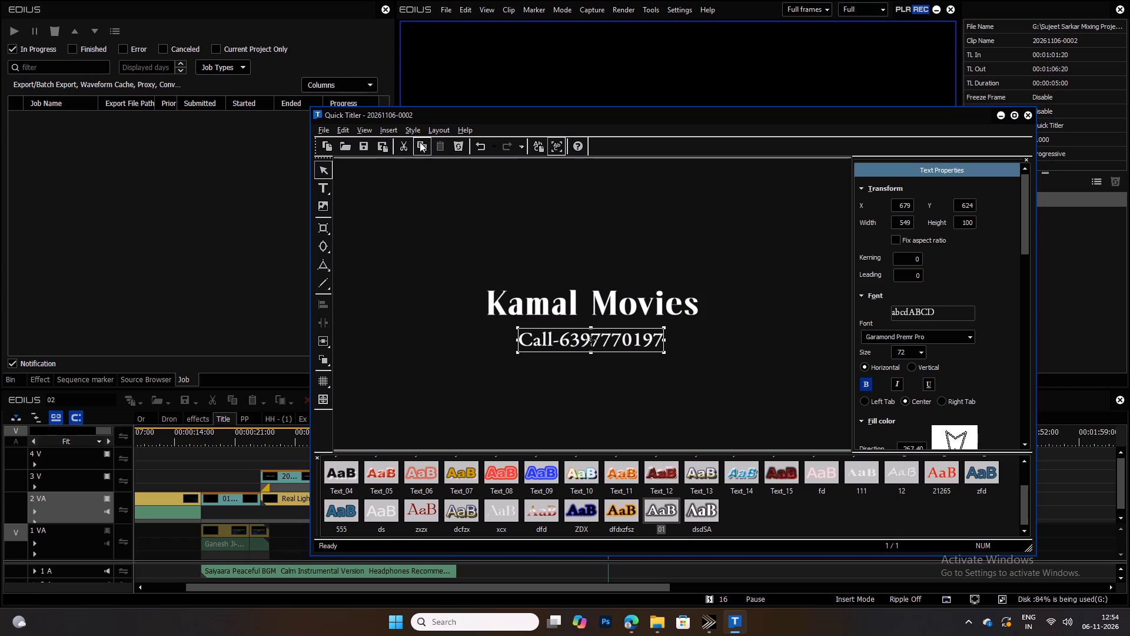
{"action": "left_click", "coordinate": [436, 130]}
{"action": "left_click", "coordinate": [474, 184]}
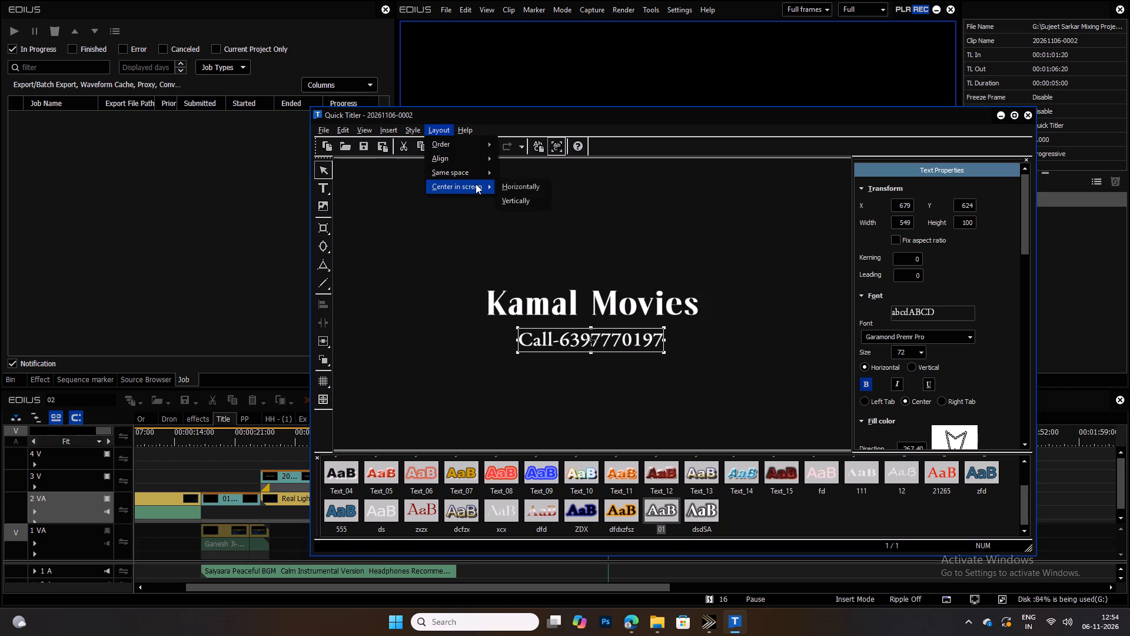
{"action": "left_click", "coordinate": [524, 187]}
{"action": "left_click", "coordinate": [438, 127]}
{"action": "left_click", "coordinate": [469, 190]}
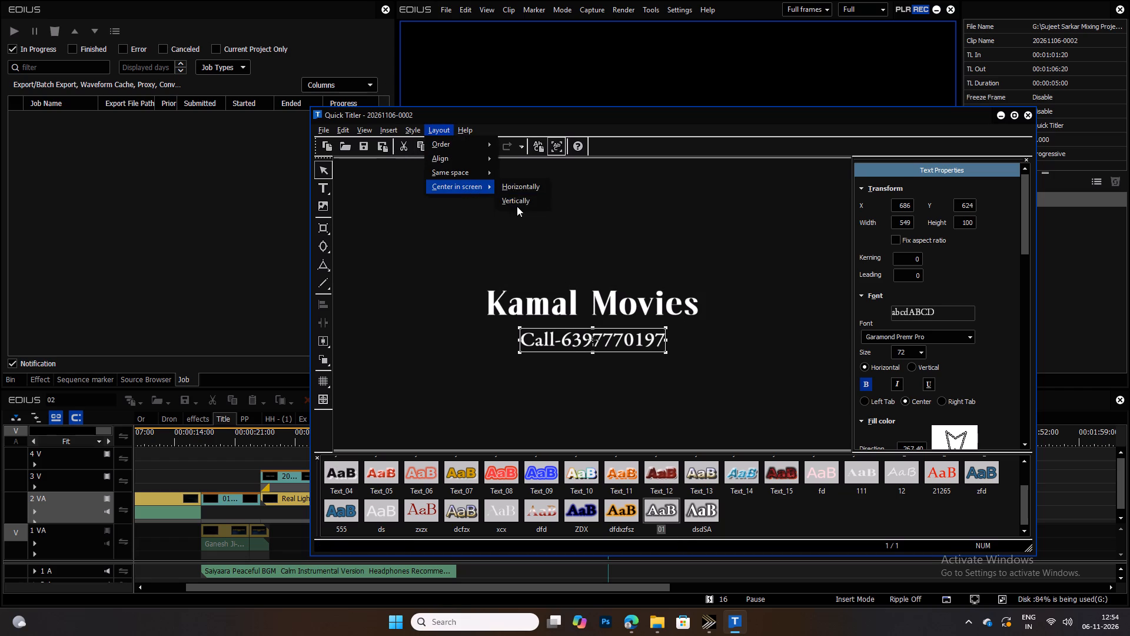
{"action": "left_click", "coordinate": [515, 204]}
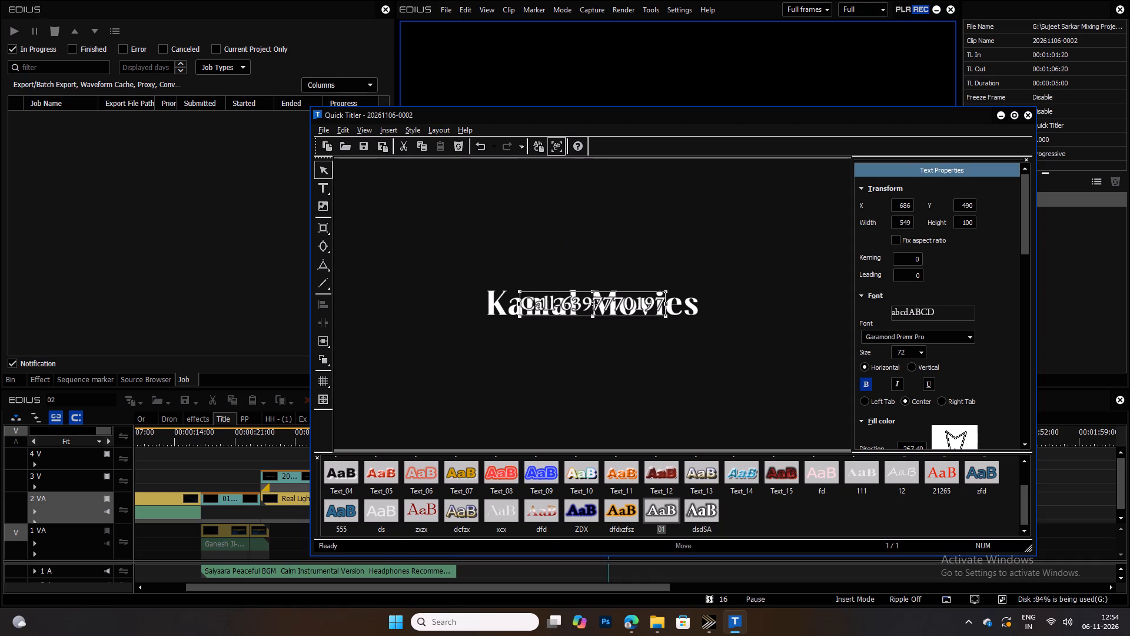
{"action": "left_click_drag", "start_coordinate": [577, 304], "coordinate": [575, 331]}
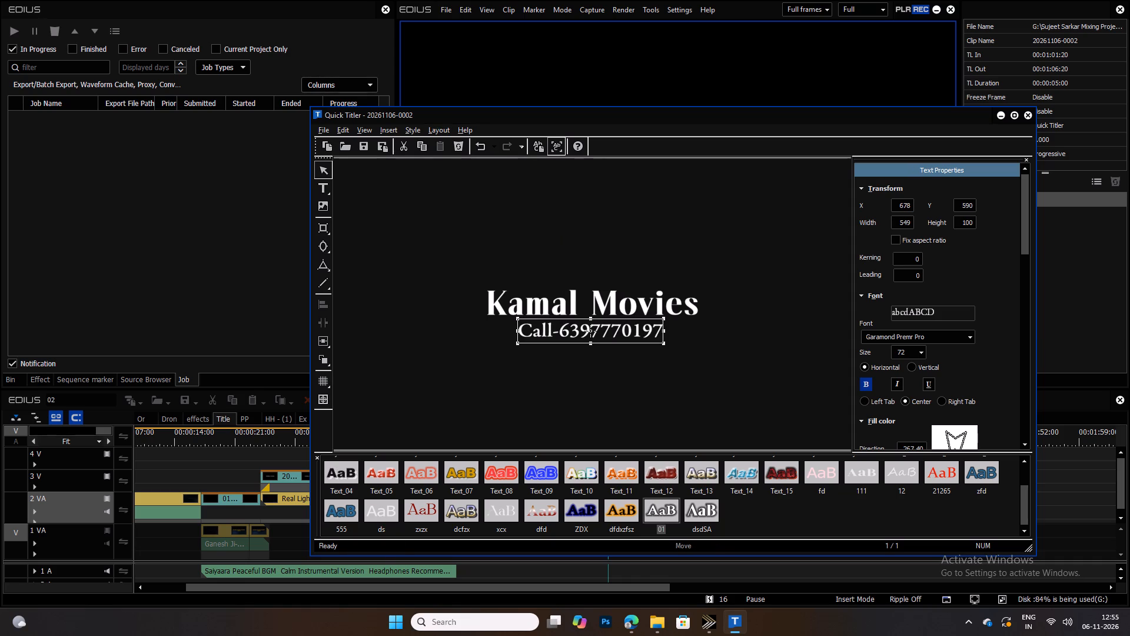
{"action": "left_click", "coordinate": [580, 332]}
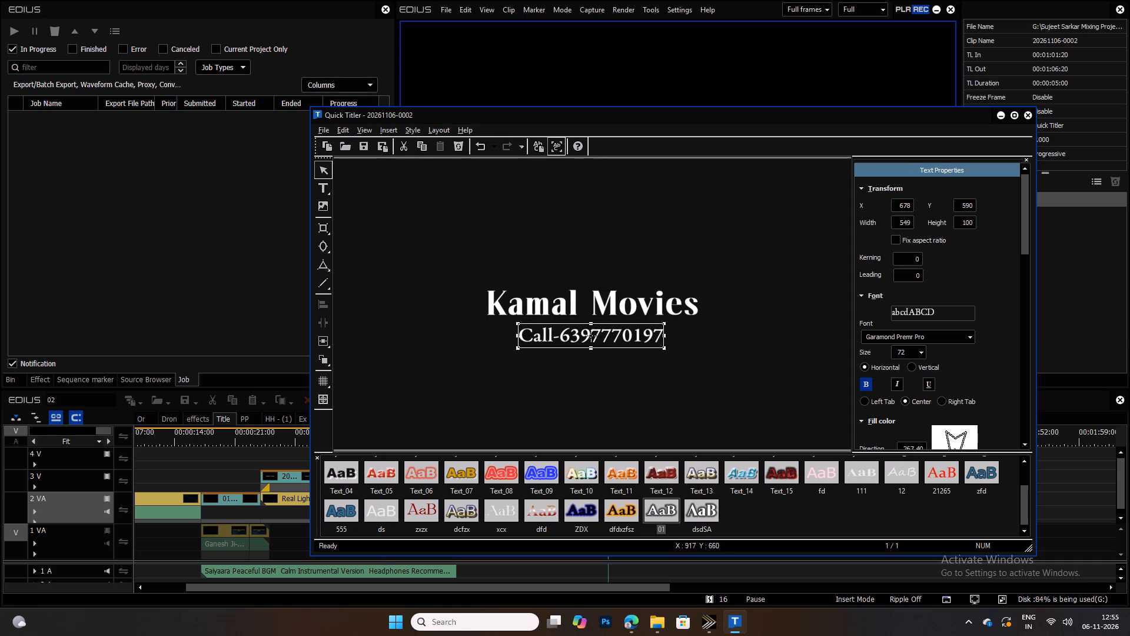
Add an underlined "Video By-" text line above Kamal Movies.
{"action": "left_click", "coordinate": [320, 185]}
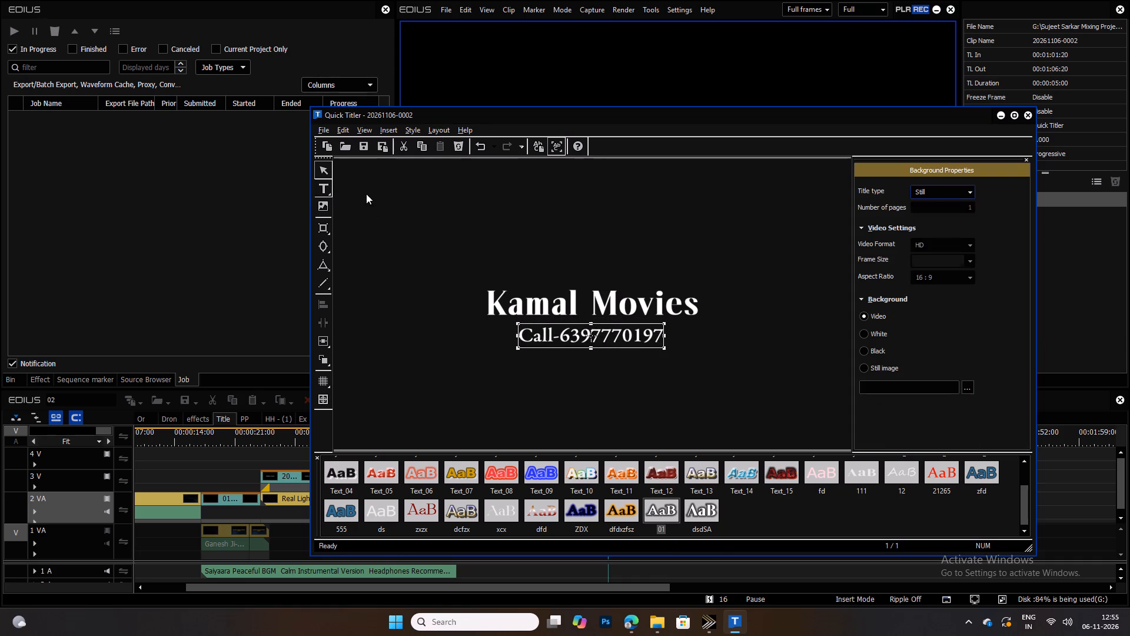
{"action": "double_click", "coordinate": [516, 236]}
{"action": "type", "text": "Viodeo"}
{"action": "key", "text": "space"}
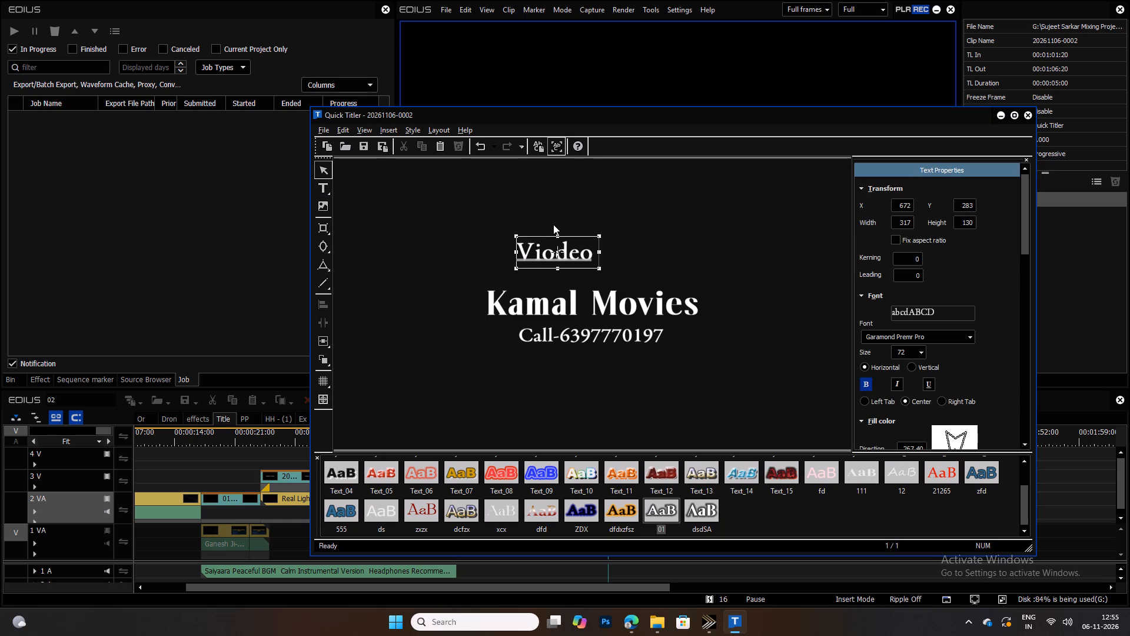
{"action": "key", "text": "BackSpace"}
{"action": "key", "text": "BackSpace"}
{"action": "key", "text": "BackSpace"}
{"action": "key", "text": "BackSpace"}
{"action": "key", "text": "BackSpace"}
{"action": "type", "text": "deo"}
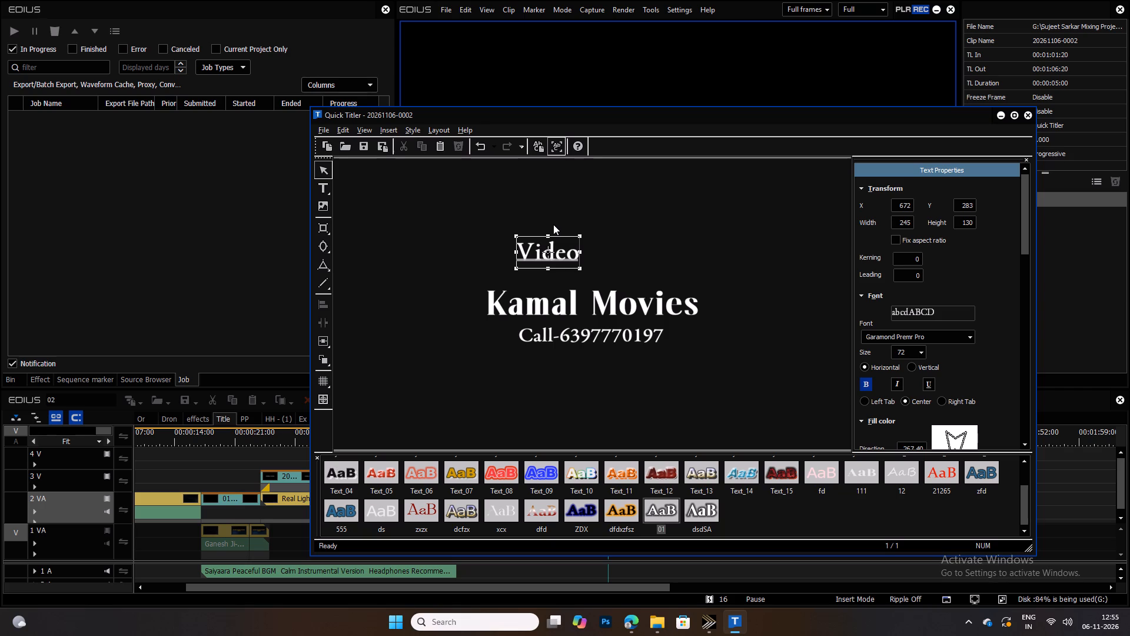
{"action": "key", "text": "space"}
{"action": "key", "text": "shift+b"}
{"action": "key", "text": "y"}
{"action": "key", "text": "minus"}
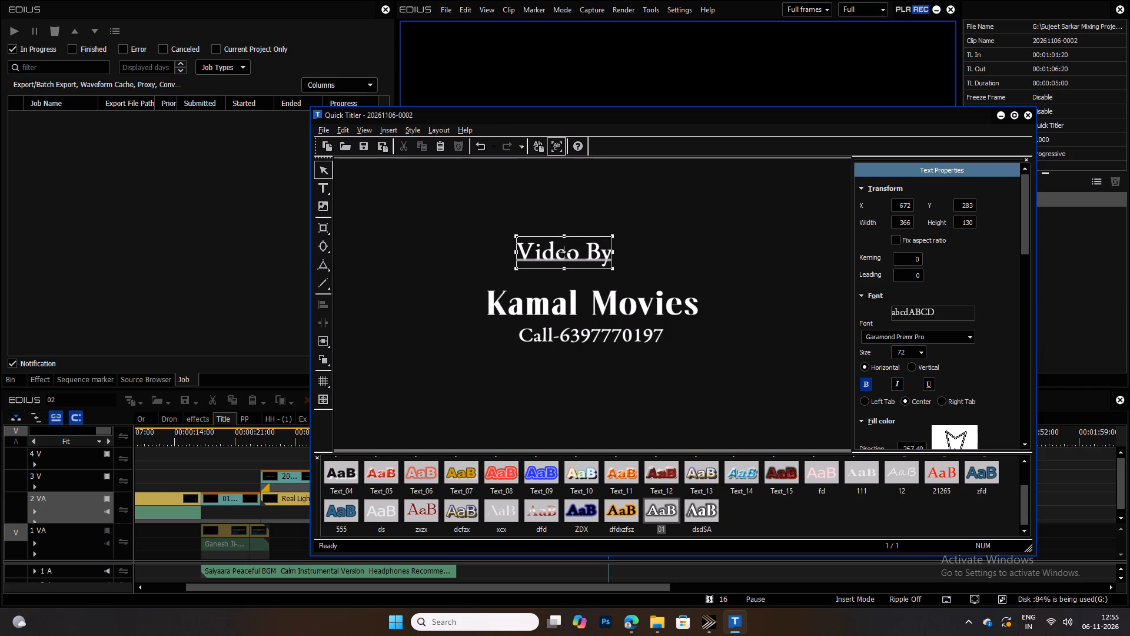
{"action": "left_click", "coordinate": [929, 384]}
Shrink the "Video By-" line to about 297 × 95, place it just above Kamal Movies, and save the title.
{"action": "left_click_drag", "start_coordinate": [516, 269], "coordinate": [538, 263]}
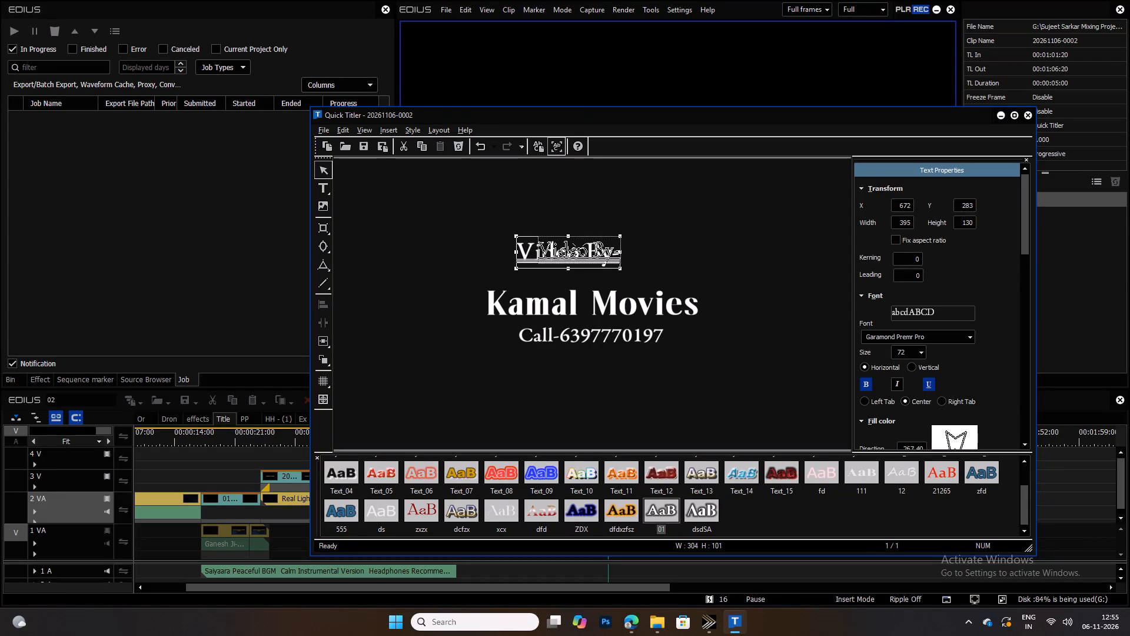
{"action": "left_click_drag", "start_coordinate": [538, 263], "coordinate": [536, 261]}
{"action": "left_click_drag", "start_coordinate": [580, 249], "coordinate": [589, 270]}
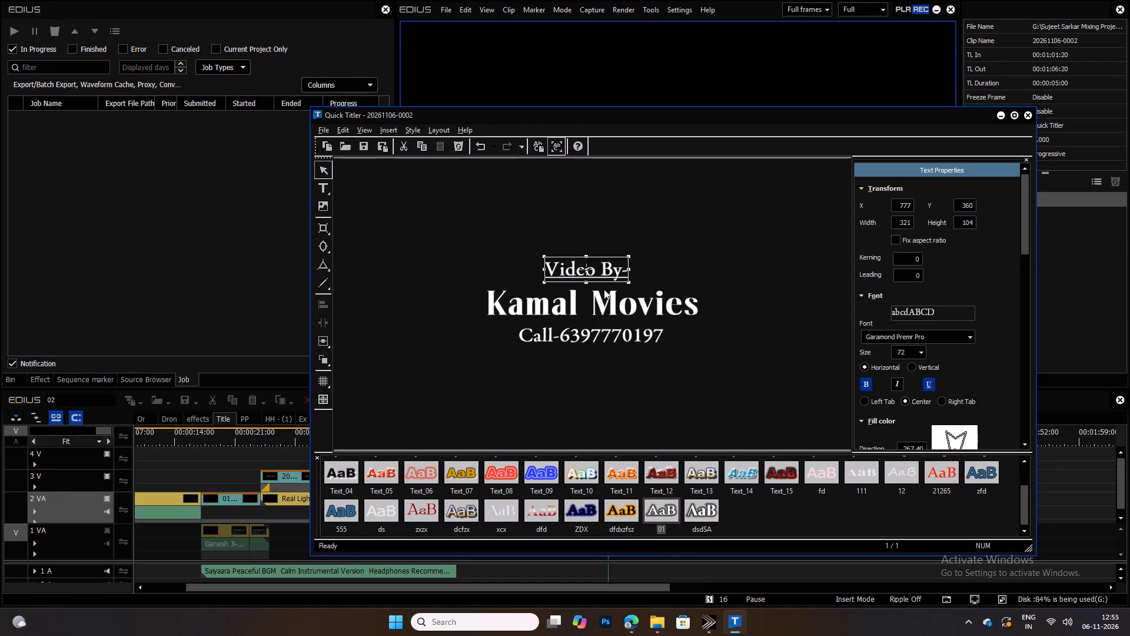
{"action": "left_click_drag", "start_coordinate": [627, 283], "coordinate": [620, 280]}
{"action": "left_click_drag", "start_coordinate": [594, 269], "coordinate": [599, 271]}
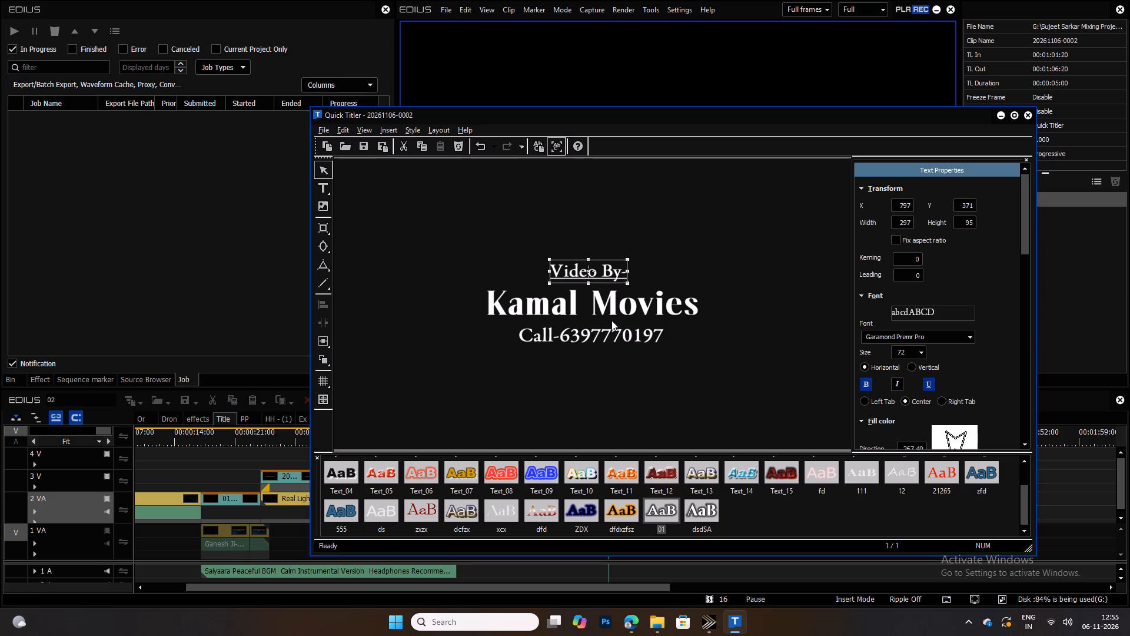
{"action": "key", "text": "ctrl+s"}
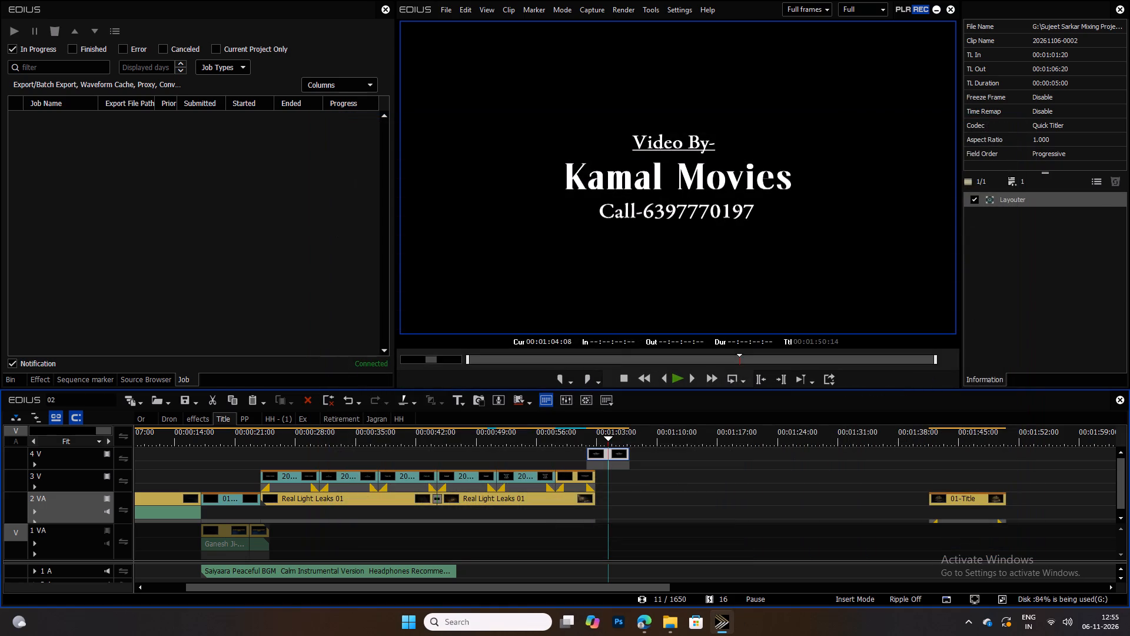
{"action": "scroll", "coordinate": [591, 456], "scroll_direction": "down", "scroll_amount": 2, "text": "ctrl"}
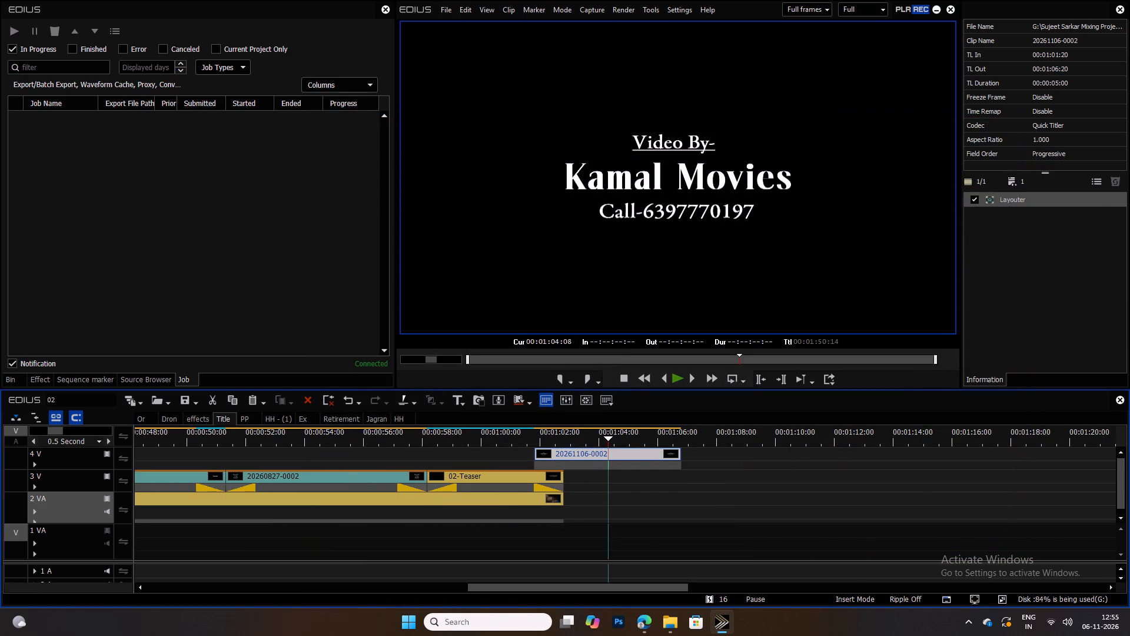
{"action": "left_click_drag", "start_coordinate": [510, 487], "coordinate": [624, 462]}
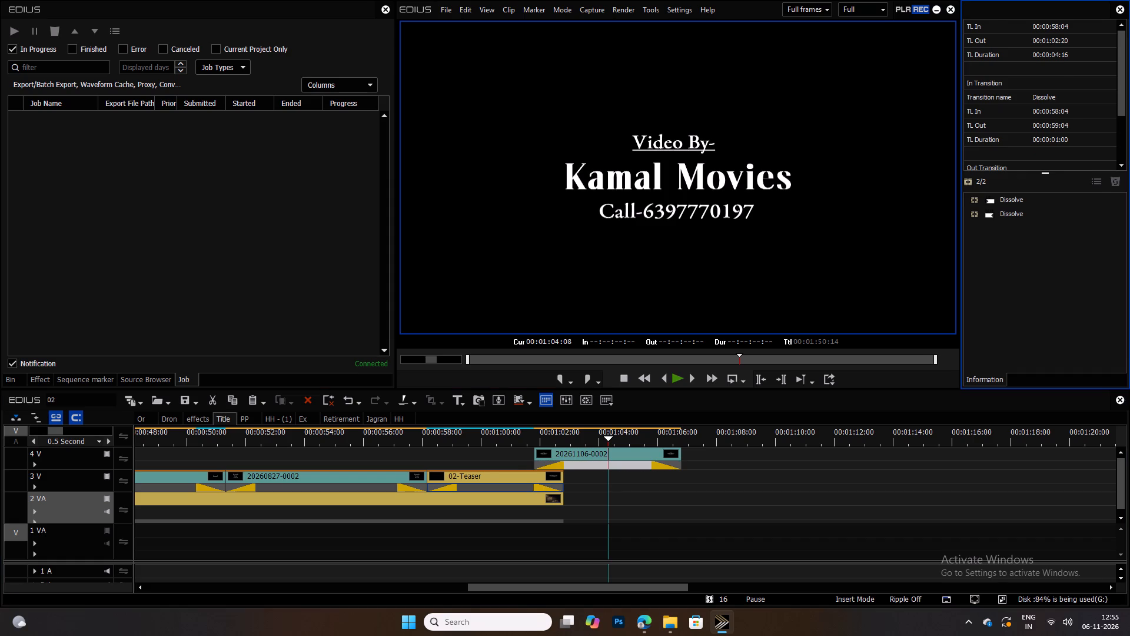
{"action": "left_click", "coordinate": [507, 477]}
{"action": "key", "text": "Delete"}
{"action": "left_click_drag", "start_coordinate": [611, 456], "coordinate": [508, 480]}
Play the closing title and trim its end to 00:01:02:20, flush with the light leaks clip on 2 VA.
{"action": "left_click_drag", "start_coordinate": [468, 433], "coordinate": [442, 429]}
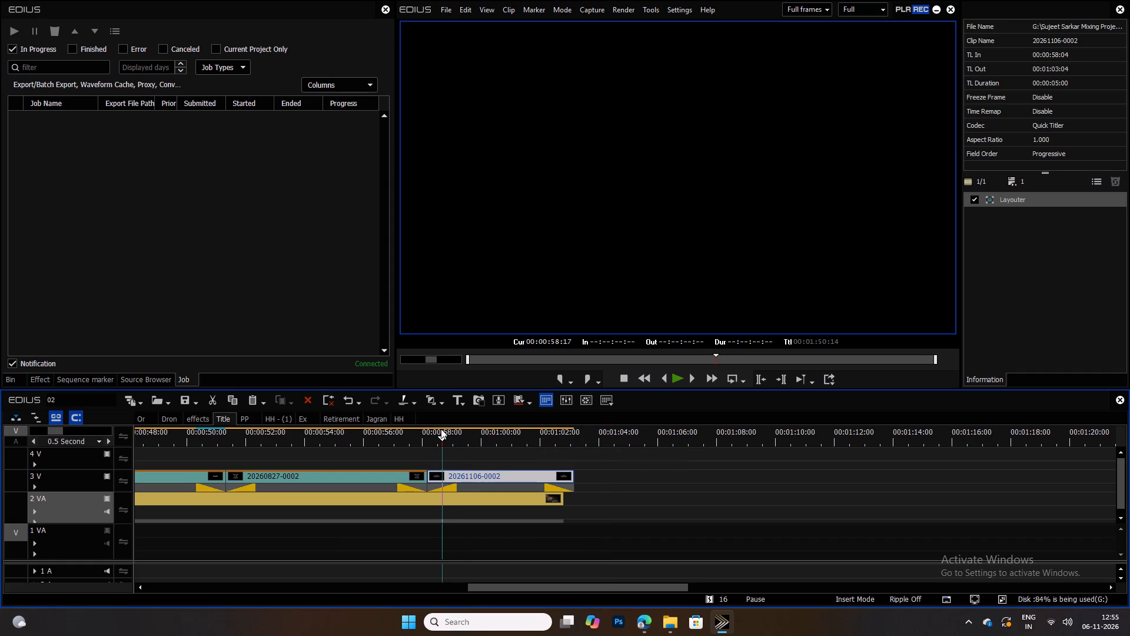
{"action": "key", "text": "space"}
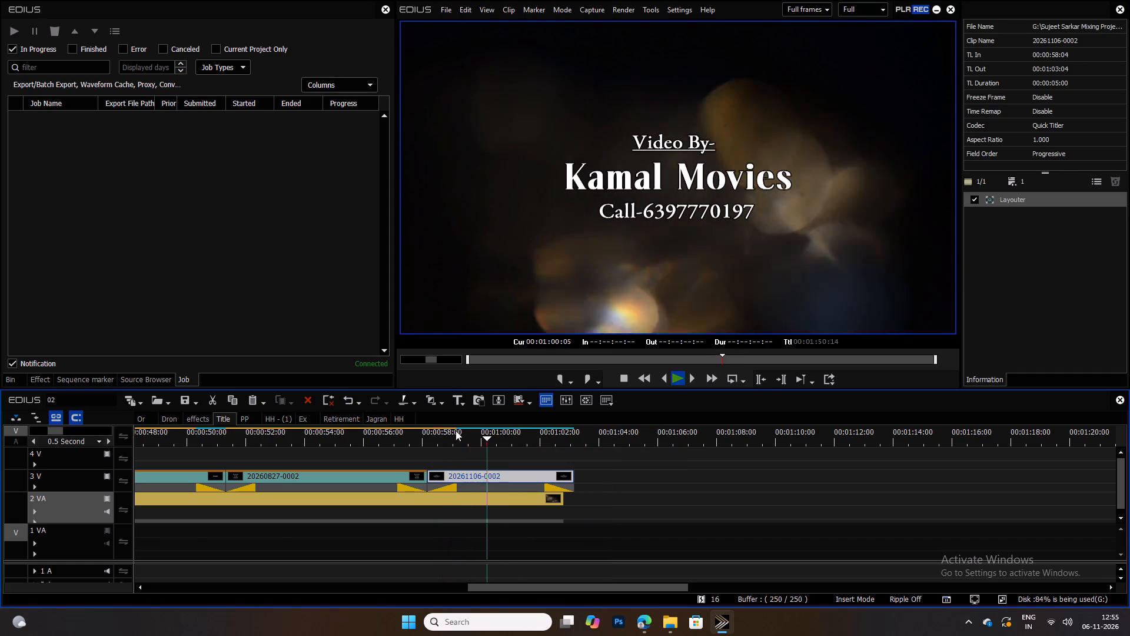
{"action": "key", "text": "space"}
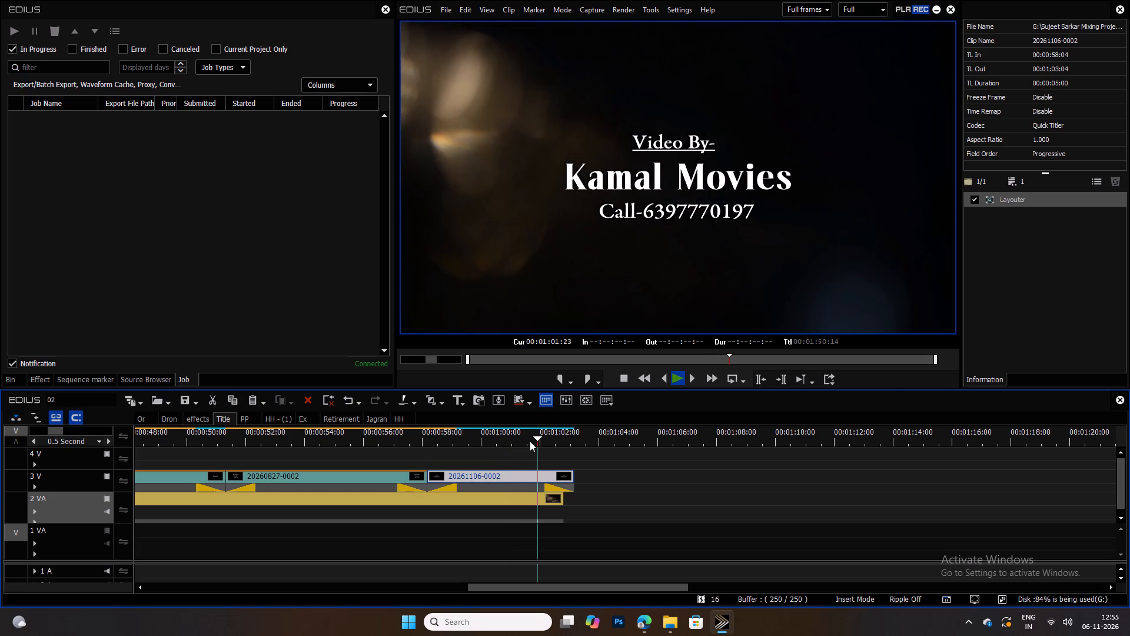
{"action": "key", "text": "space"}
{"action": "left_click_drag", "start_coordinate": [557, 438], "coordinate": [567, 439]}
{"action": "key", "text": "m"}
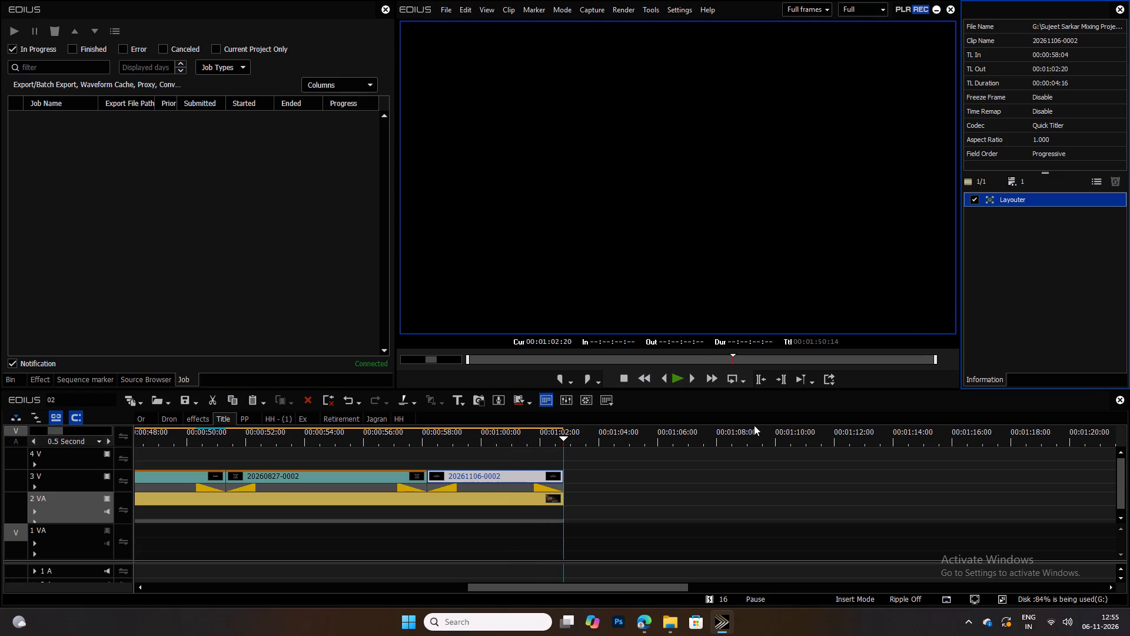
Copy the closing title's out Dissolve to the end of the light leaks clip on 2 VA and play the ending.
{"action": "left_click", "coordinate": [517, 484]}
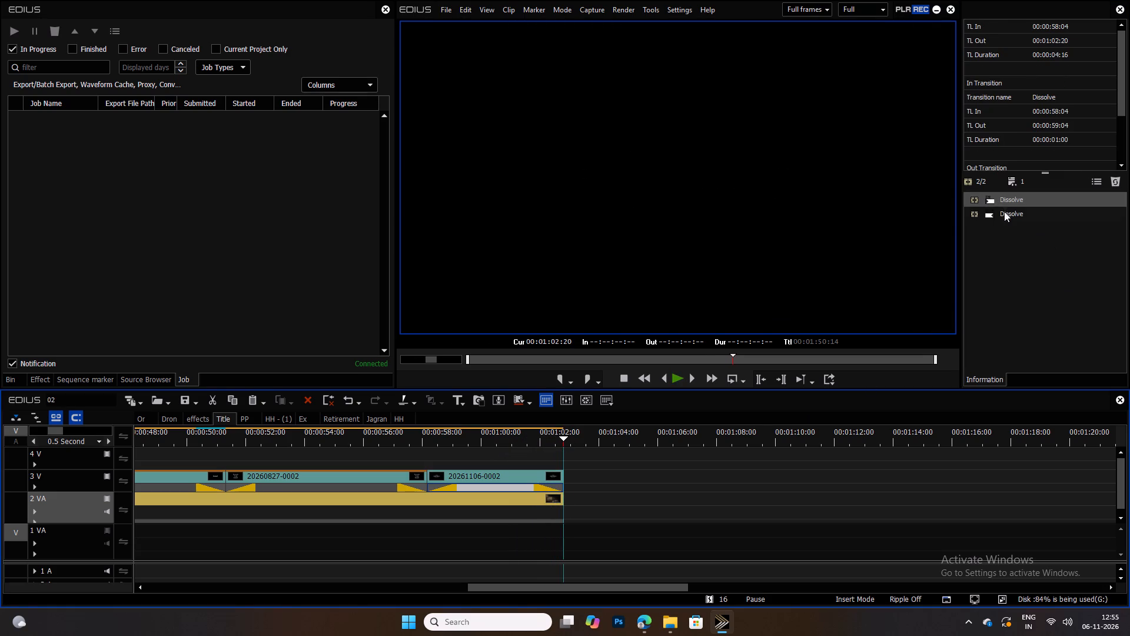
{"action": "left_click_drag", "start_coordinate": [1004, 211], "coordinate": [544, 522]}
{"action": "left_click", "coordinate": [523, 440]}
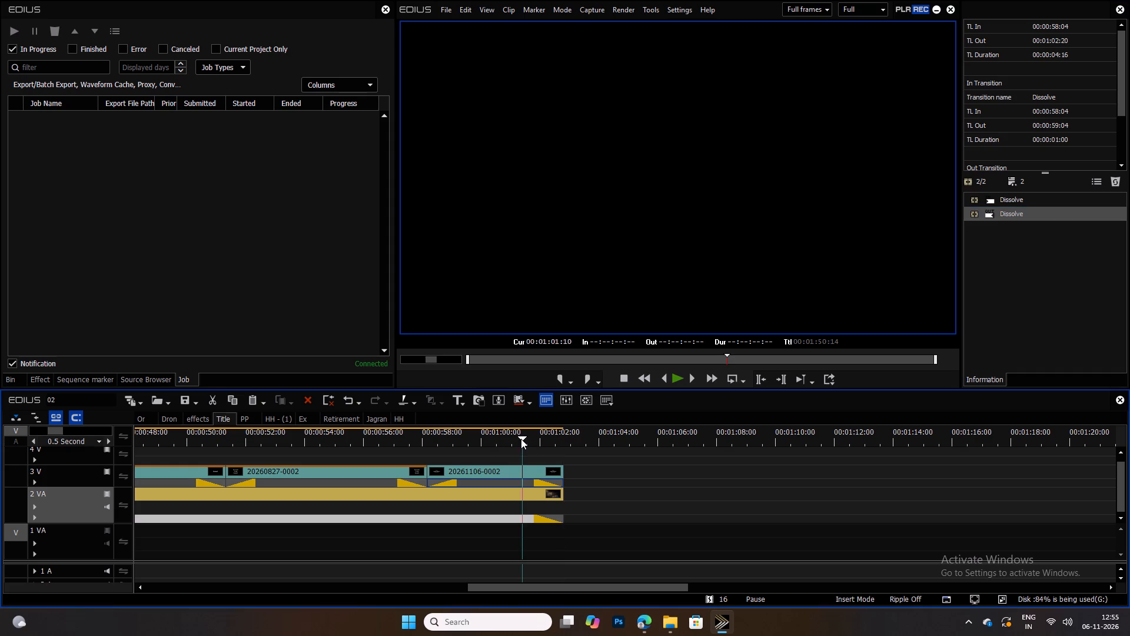
{"action": "key", "text": "space"}
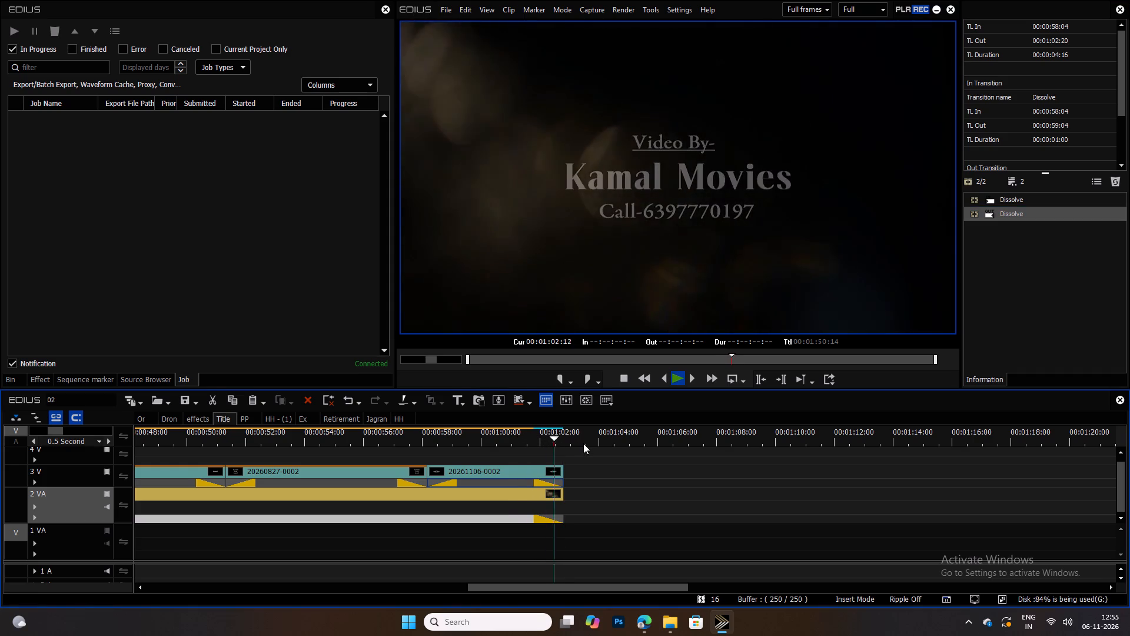
{"action": "left_click_drag", "start_coordinate": [569, 444], "coordinate": [563, 443]}
Save the project.
{"action": "scroll", "coordinate": [653, 459], "scroll_direction": "up", "scroll_amount": 4, "text": "ctrl"}
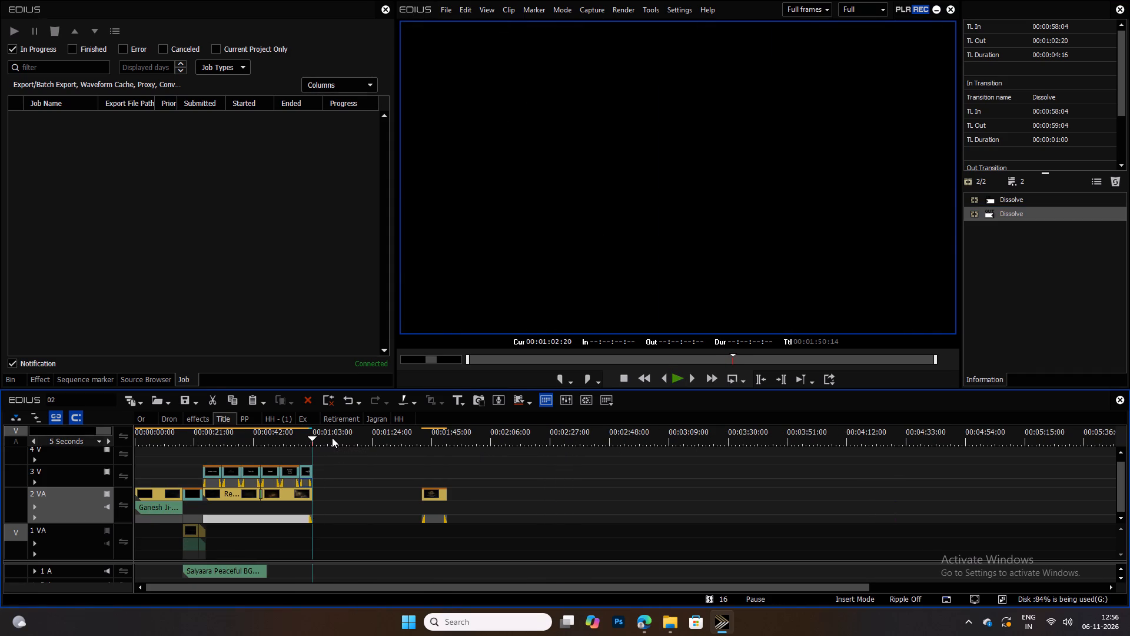
{"action": "key", "text": "ctrl+s"}
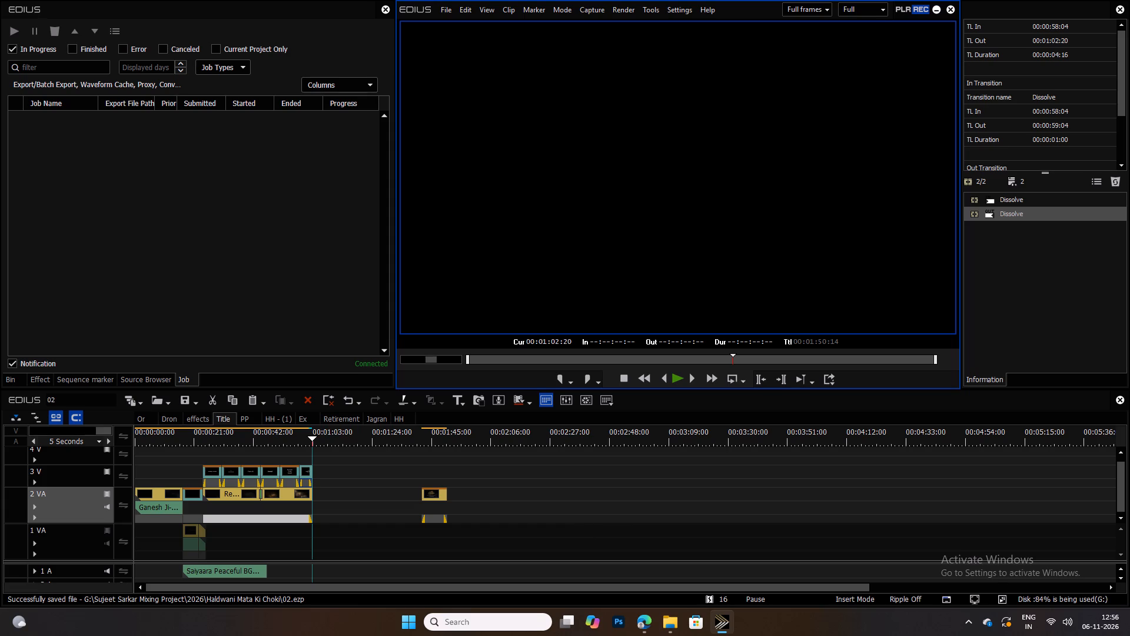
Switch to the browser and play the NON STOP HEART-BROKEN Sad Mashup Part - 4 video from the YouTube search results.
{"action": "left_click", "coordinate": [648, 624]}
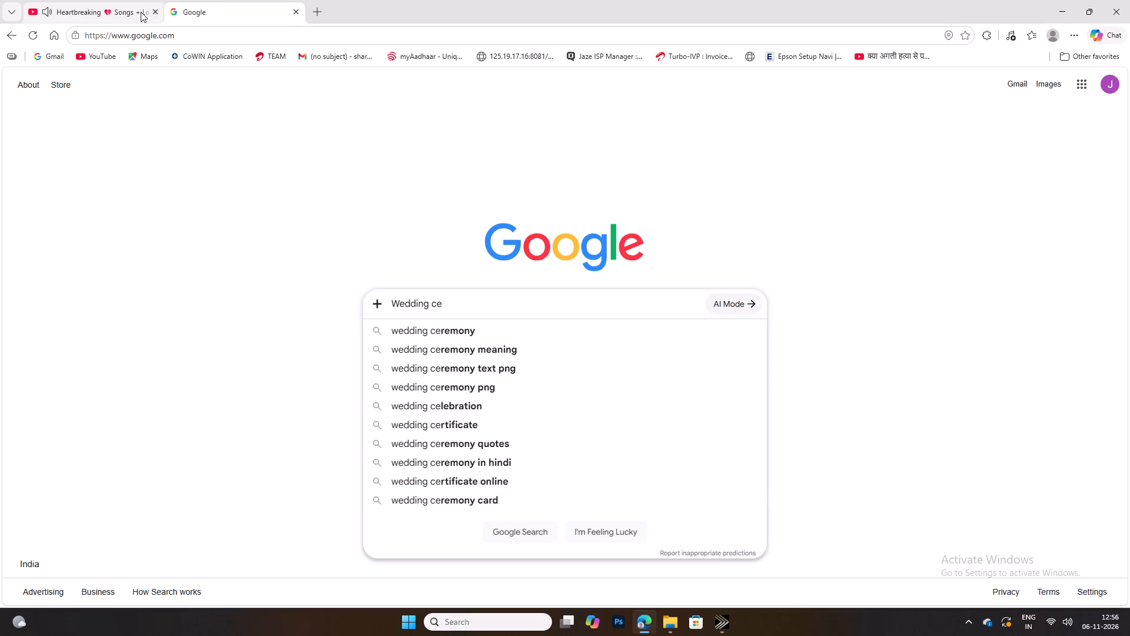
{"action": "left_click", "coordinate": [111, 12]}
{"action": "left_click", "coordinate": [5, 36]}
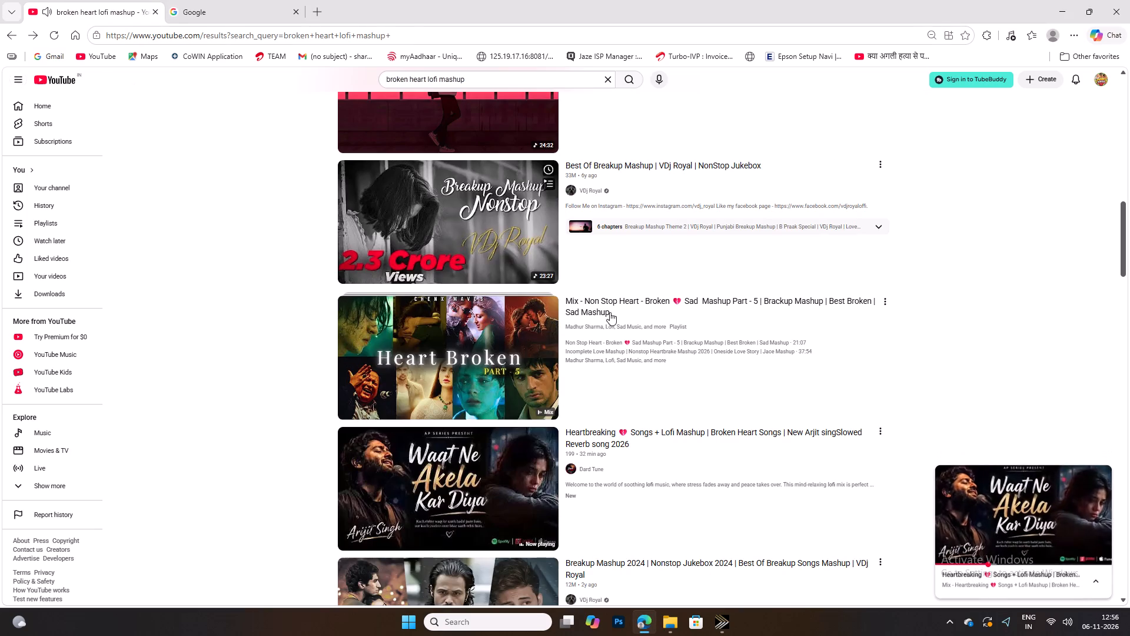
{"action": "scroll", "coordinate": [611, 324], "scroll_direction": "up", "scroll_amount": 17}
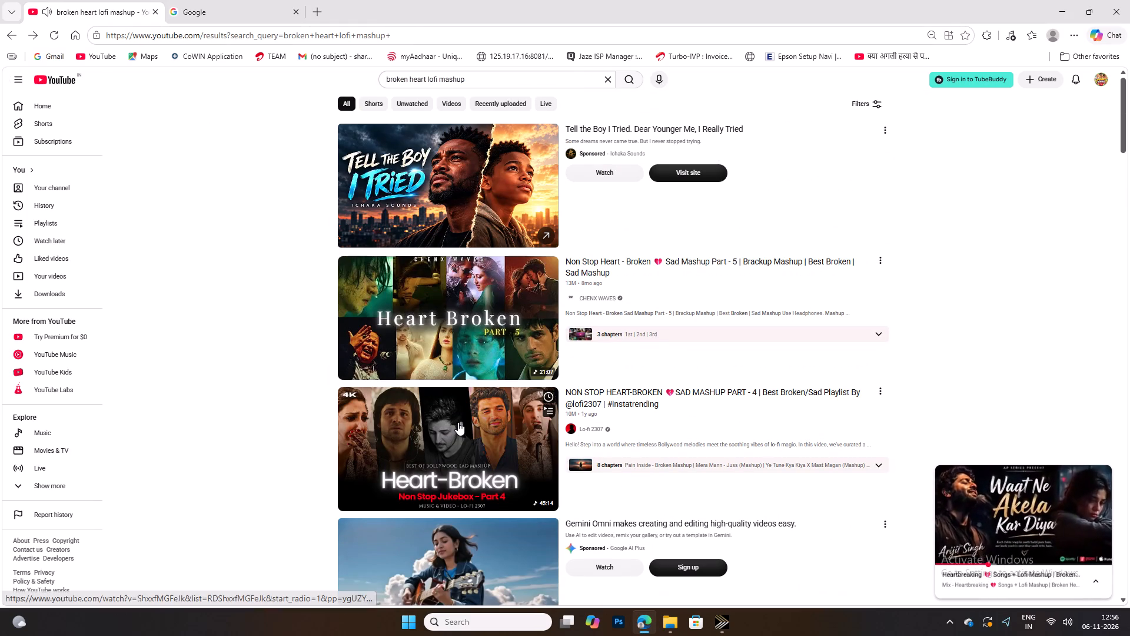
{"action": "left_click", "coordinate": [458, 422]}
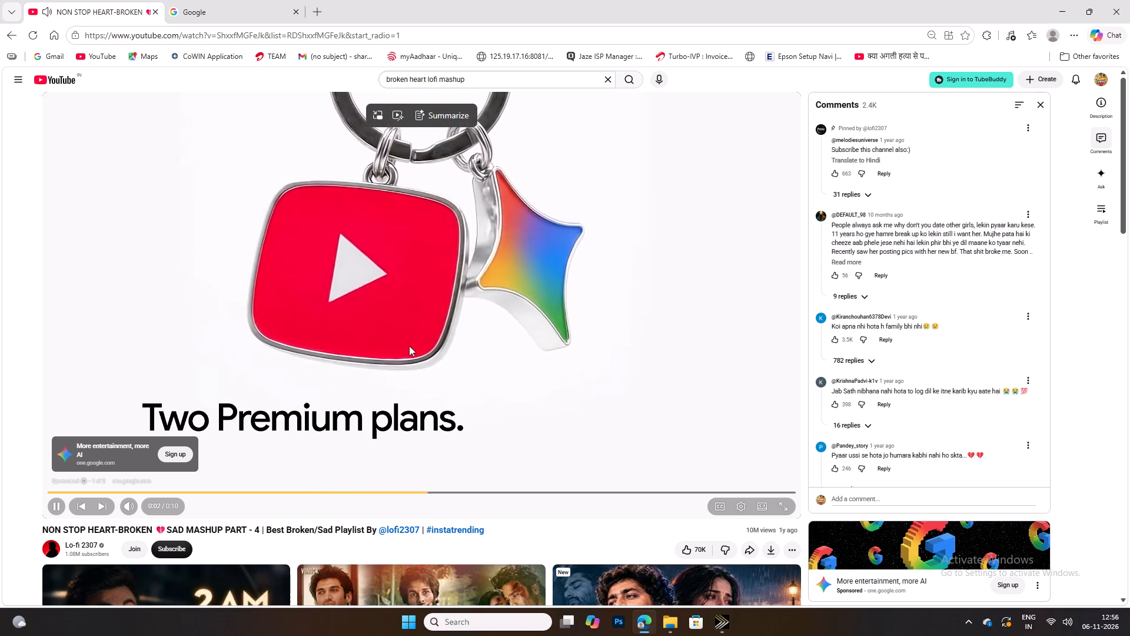
Search YouTube for "sad lofi mashup broken heart mashup 2025" and play Night Memories - Sad Mashup 2025.
{"action": "left_click", "coordinate": [468, 77]}
{"action": "key", "text": "space"}
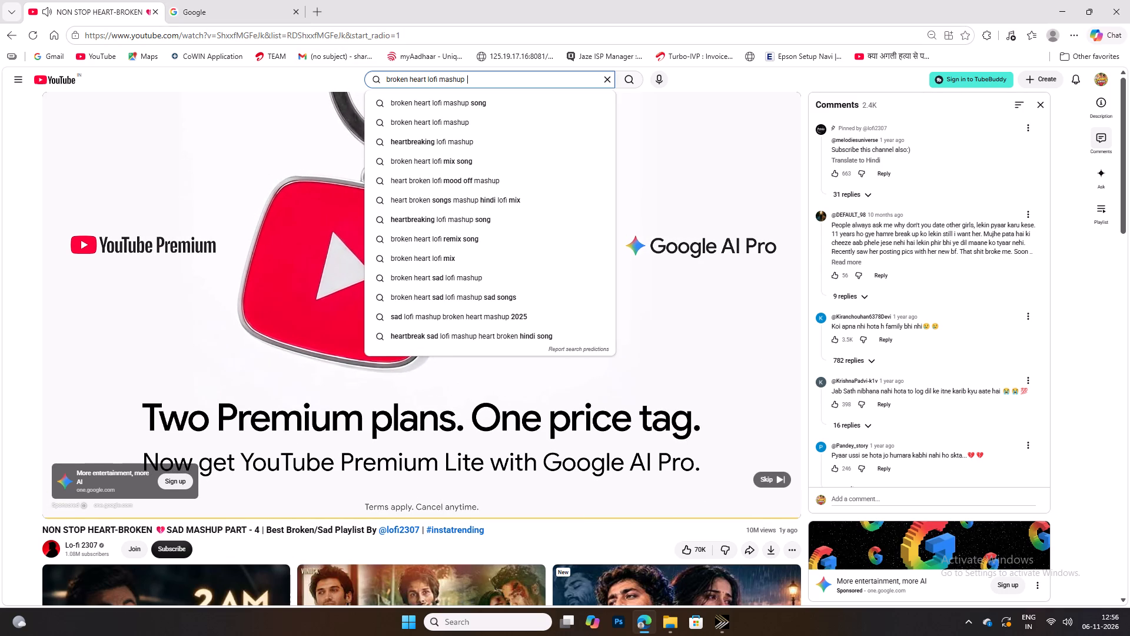
{"action": "key", "text": "BackSpace"}
{"action": "key", "text": "2"}
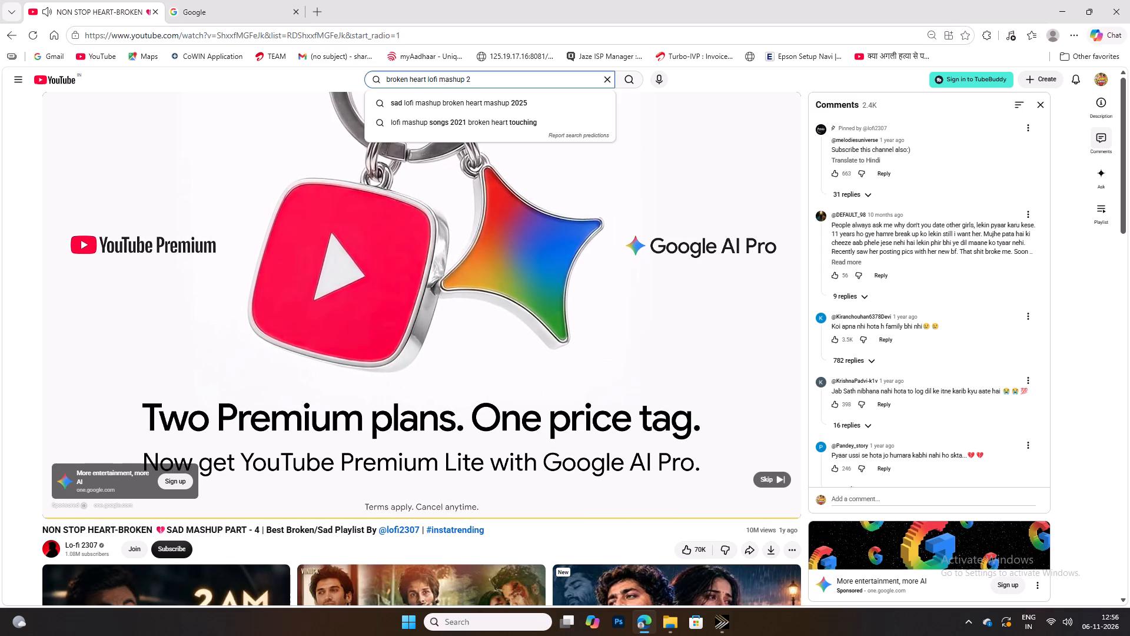
{"action": "key", "text": "Down"}
{"action": "key", "text": "Return"}
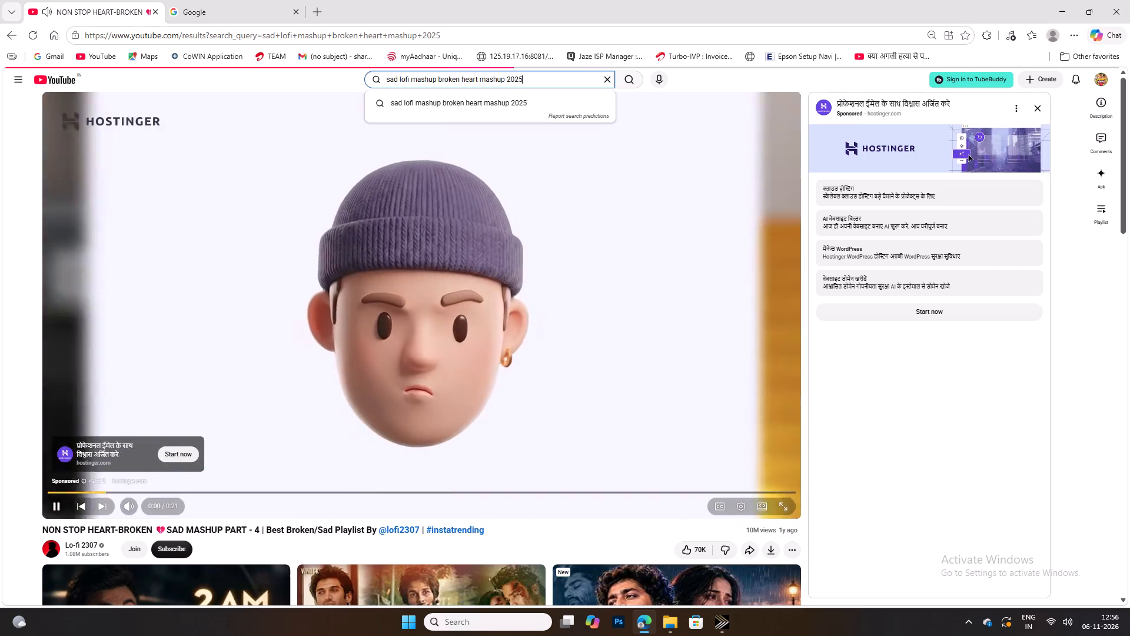
{"action": "scroll", "coordinate": [507, 287], "scroll_direction": "down", "scroll_amount": 5}
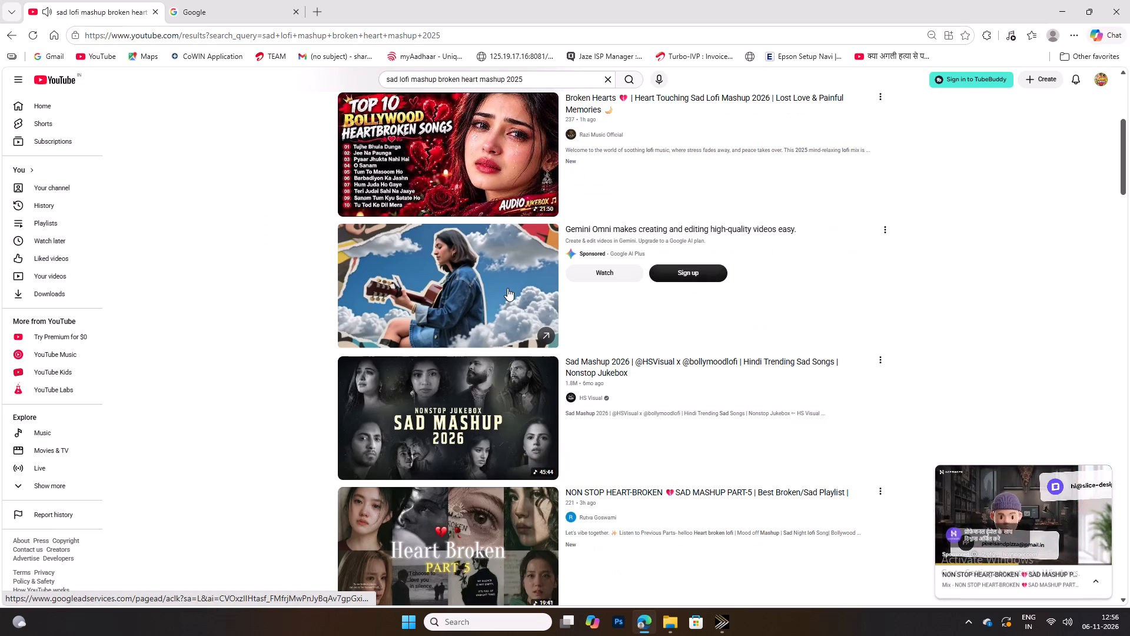
{"action": "scroll", "coordinate": [460, 402], "scroll_direction": "down", "scroll_amount": 3}
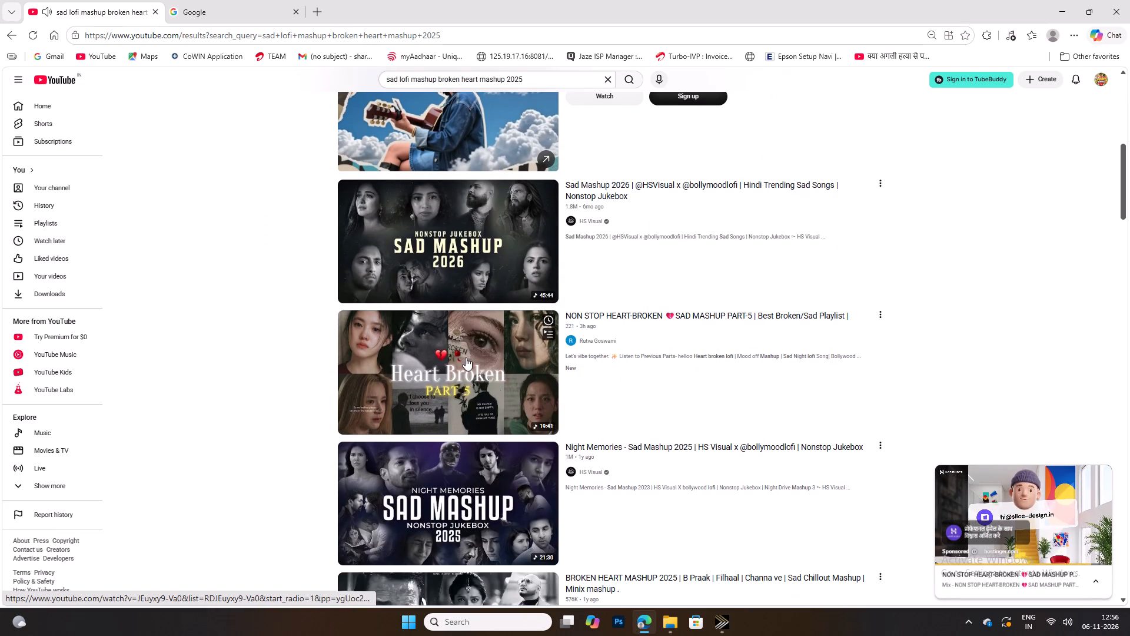
{"action": "left_click", "coordinate": [441, 487]}
Return to EDIUS, check the studio card near 00:01:45, and review the HH sequence's first 20 seconds.
{"action": "left_click", "coordinate": [1056, 8]}
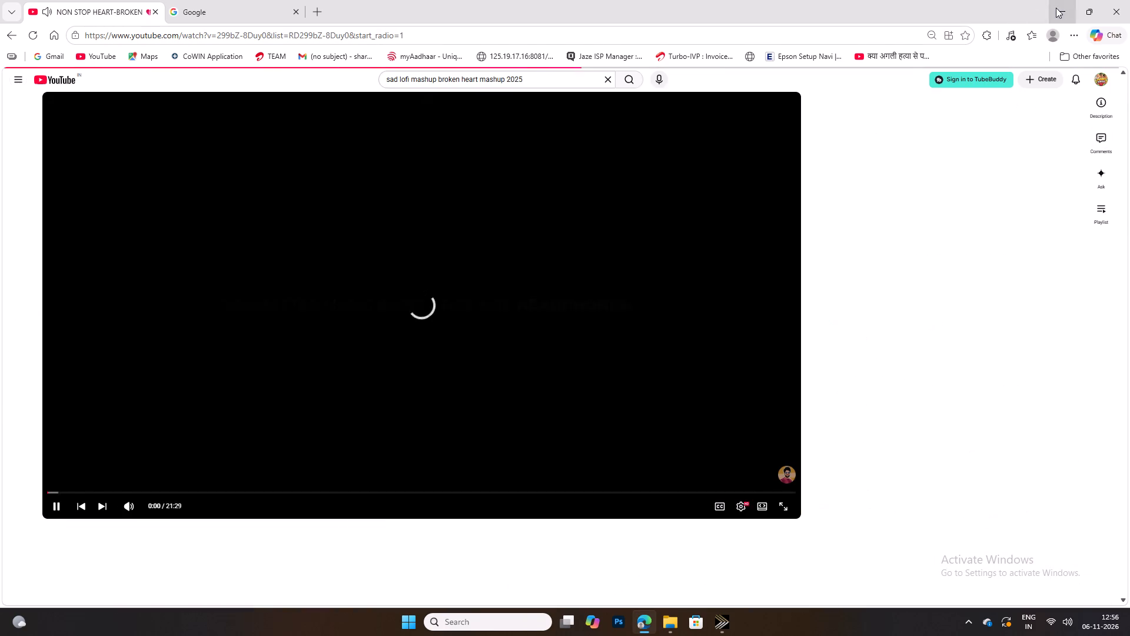
{"action": "left_click", "coordinate": [432, 433]}
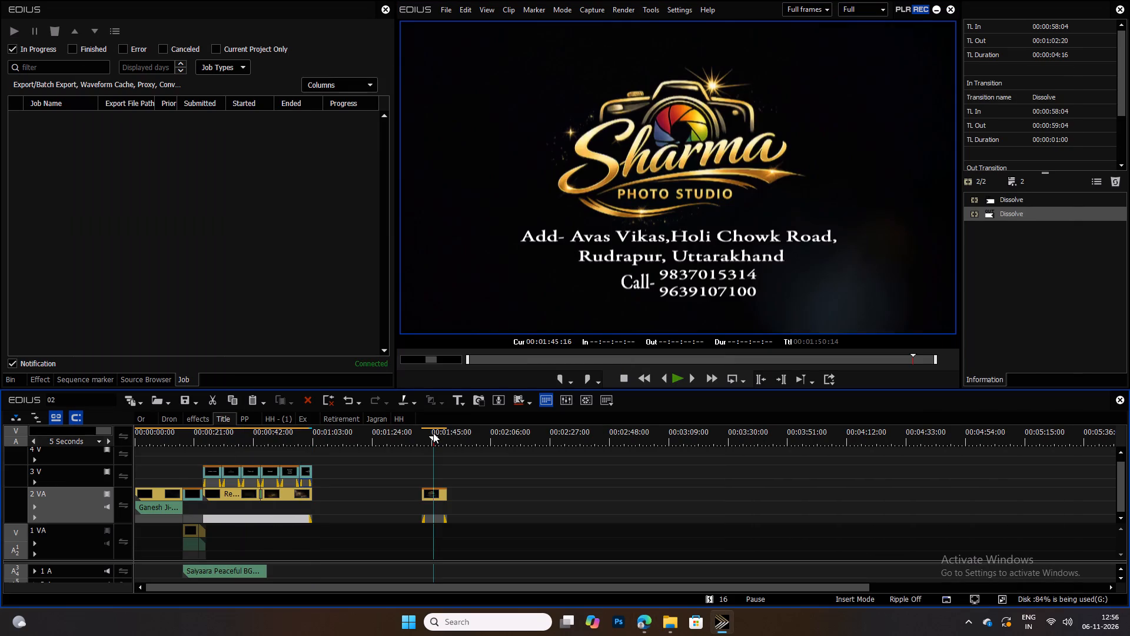
{"action": "left_click", "coordinate": [400, 419]}
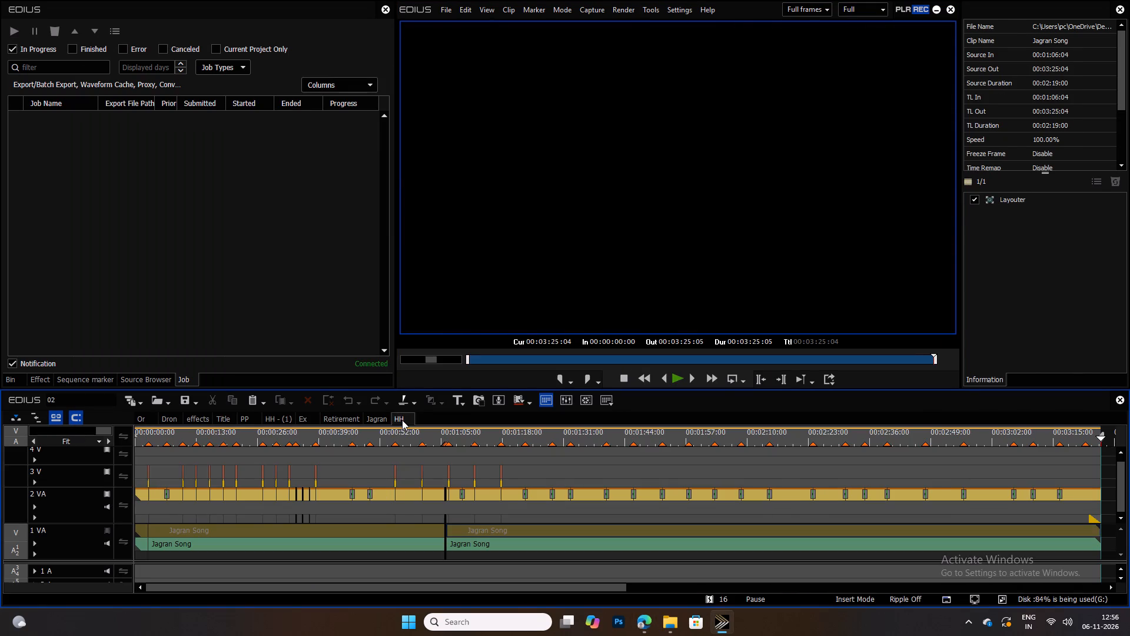
{"action": "key", "text": "space"}
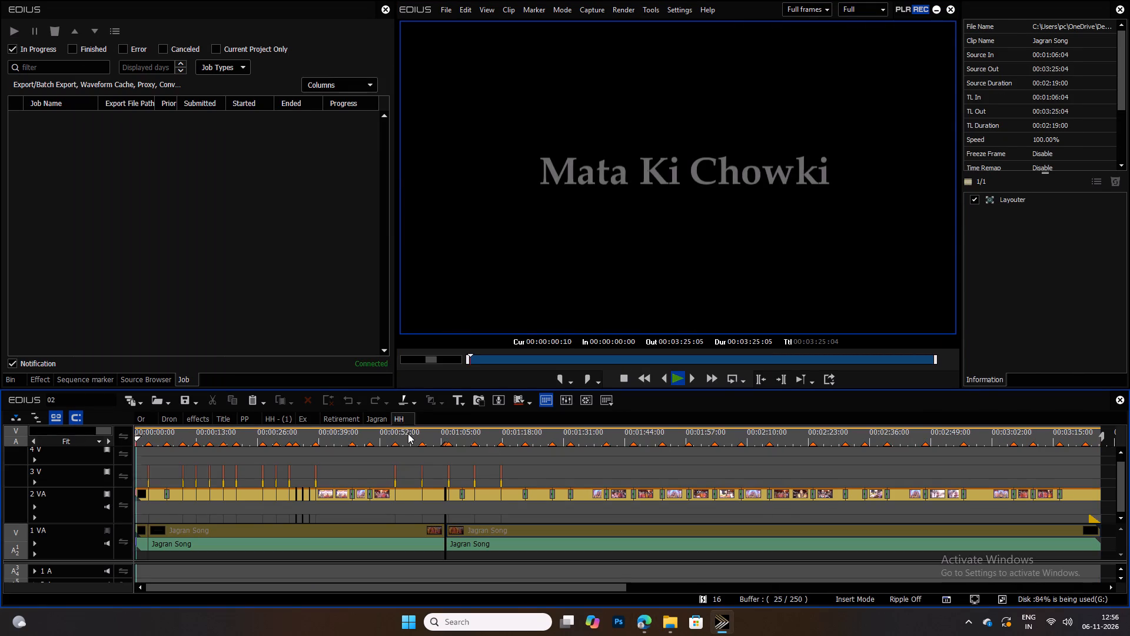
{"action": "scroll", "coordinate": [408, 433], "scroll_direction": "down", "scroll_amount": 4, "text": "ctrl"}
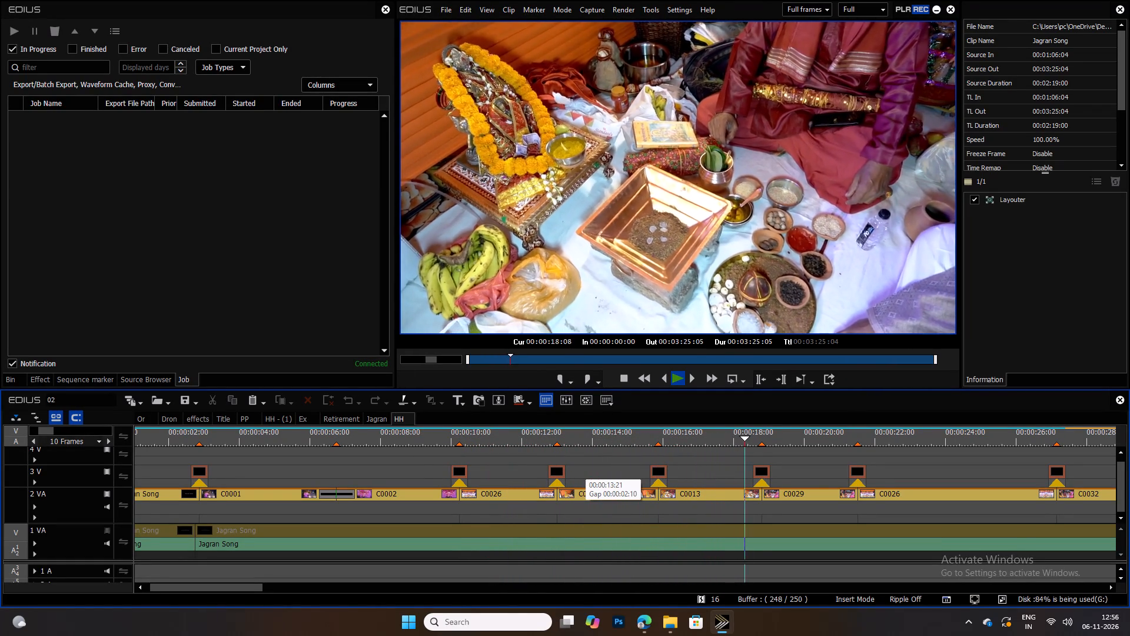
{"action": "key", "text": "space"}
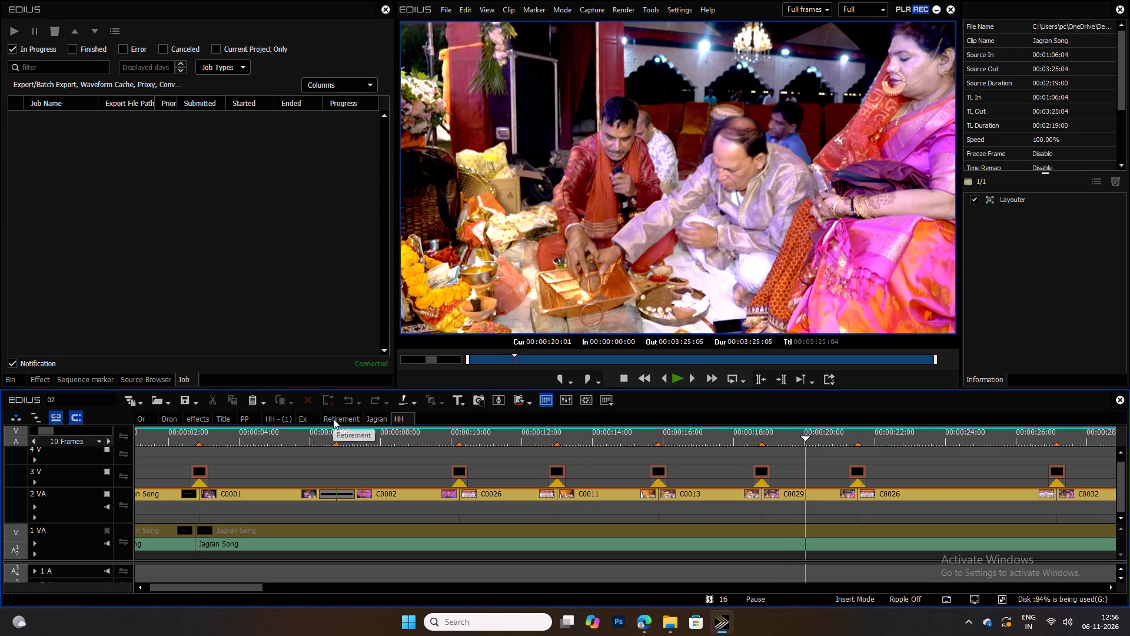
Switch to the browser, search Google for sound effects and open Pixabay's free sound effects download page.
{"action": "left_click", "coordinate": [644, 621]}
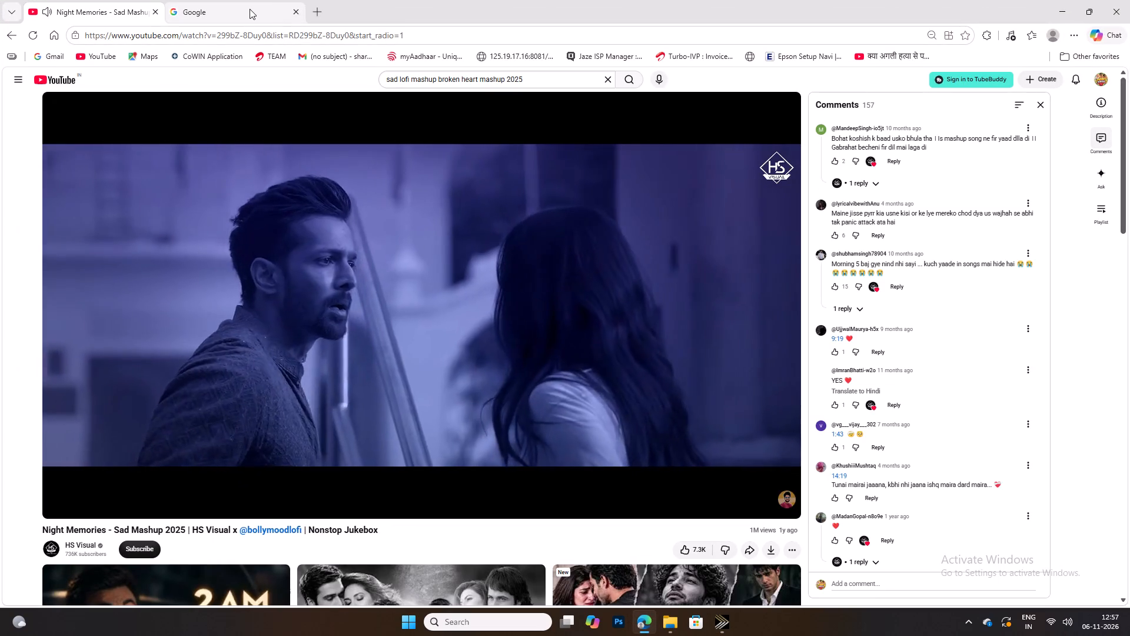
{"action": "left_click", "coordinate": [250, 9]}
{"action": "key", "text": "BackSpace"}
{"action": "key", "text": "BackSpace"}
{"action": "key", "text": "BackSpace"}
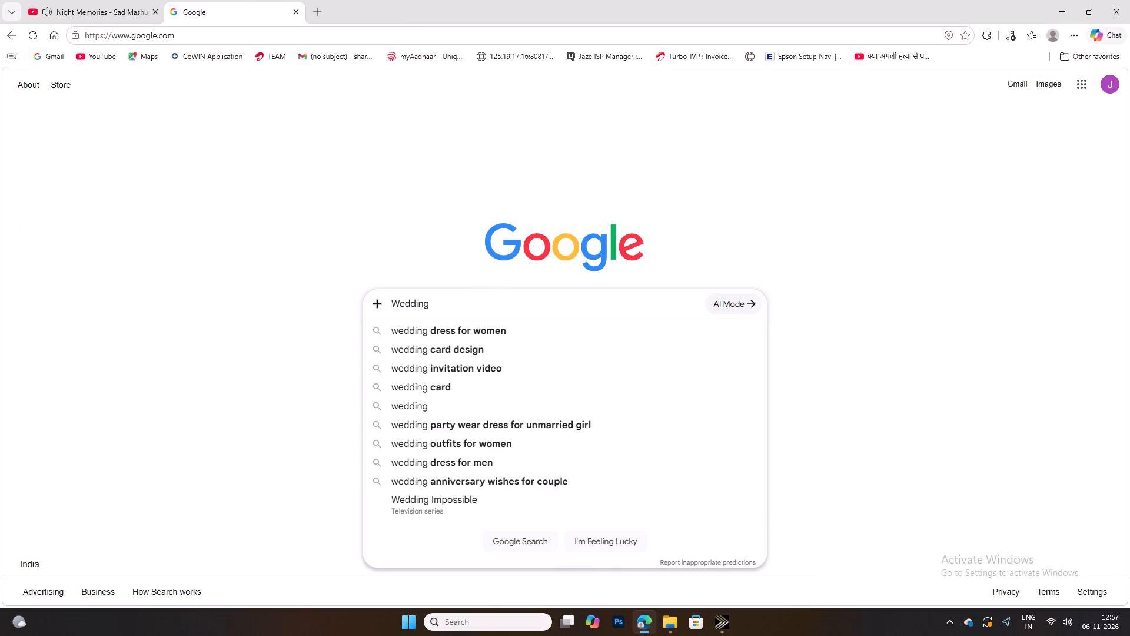
{"action": "key", "text": "BackSpace"}
{"action": "key", "text": "BackSpace"}
{"action": "key", "text": "BackSpace"}
{"action": "key", "text": "BackSpace"}
{"action": "key", "text": "BackSpace"}
{"action": "key", "text": "BackSpace"}
{"action": "key", "text": "BackSpace"}
{"action": "key", "text": "BackSpace"}
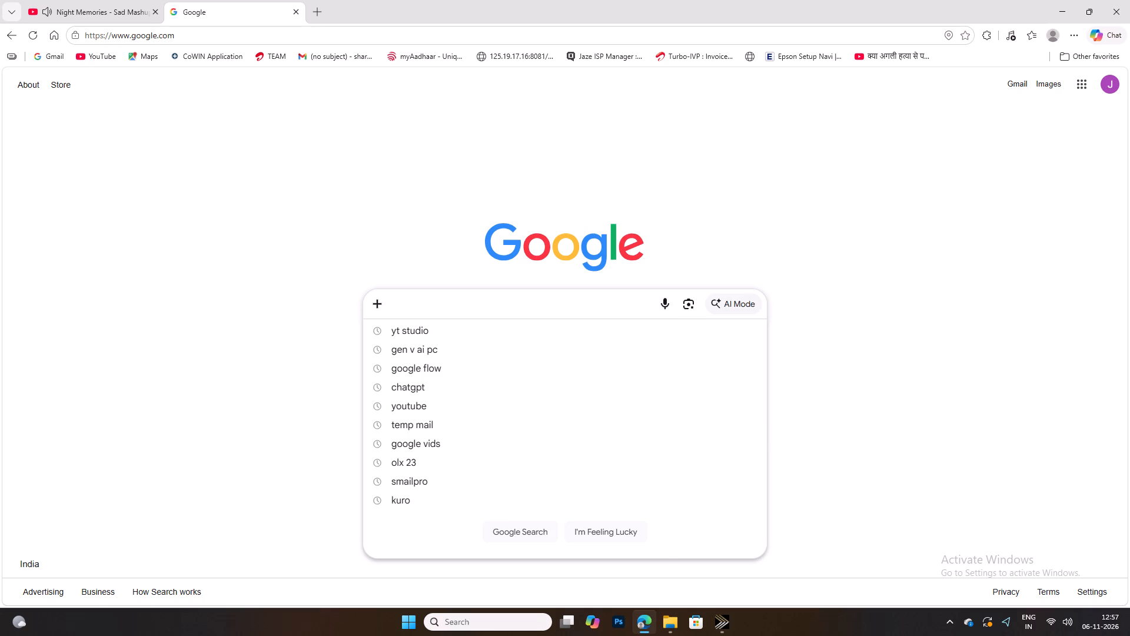
{"action": "key", "text": "shift+s"}
{"action": "type", "text": "oun"}
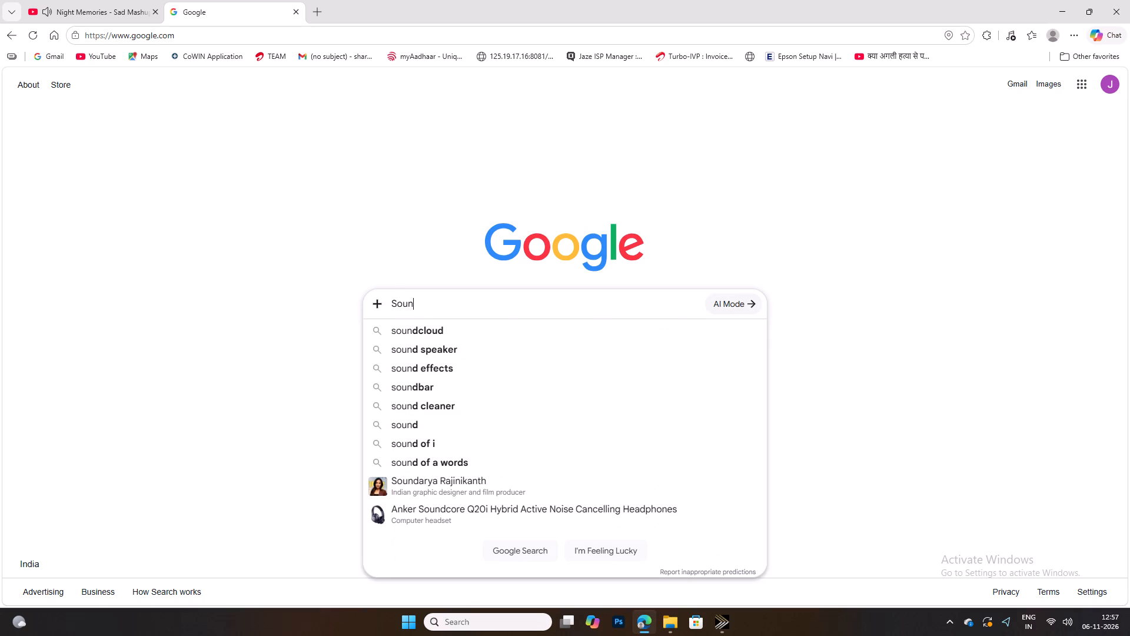
{"action": "key", "text": "d"}
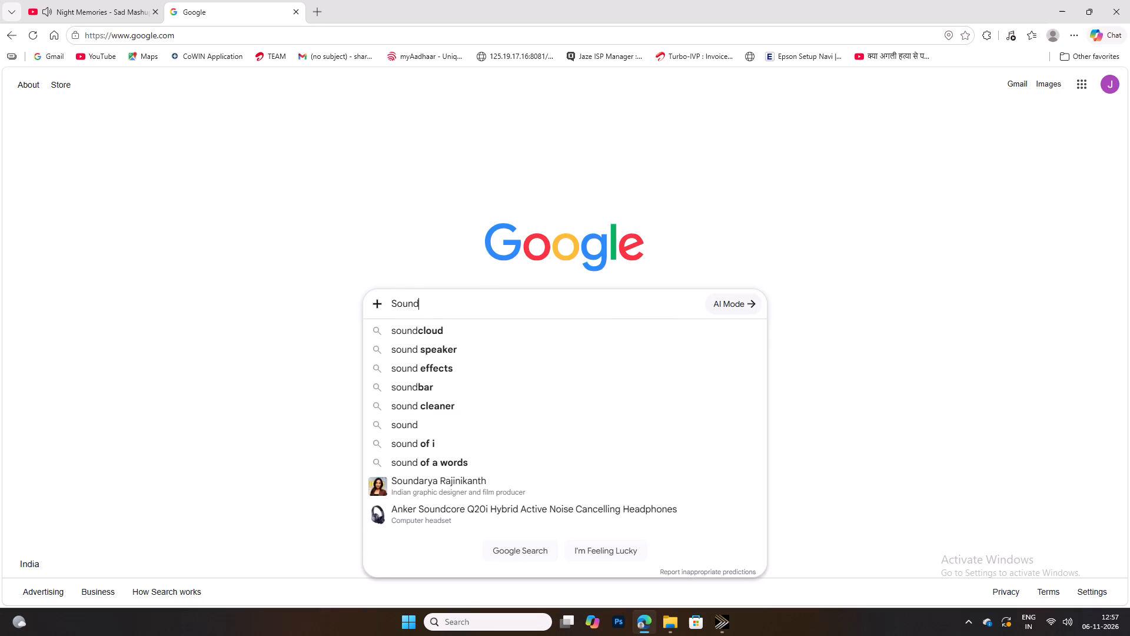
{"action": "key", "text": "Down"}
{"action": "key", "text": "Down"}
{"action": "key", "text": "Down"}
{"action": "key", "text": "Return"}
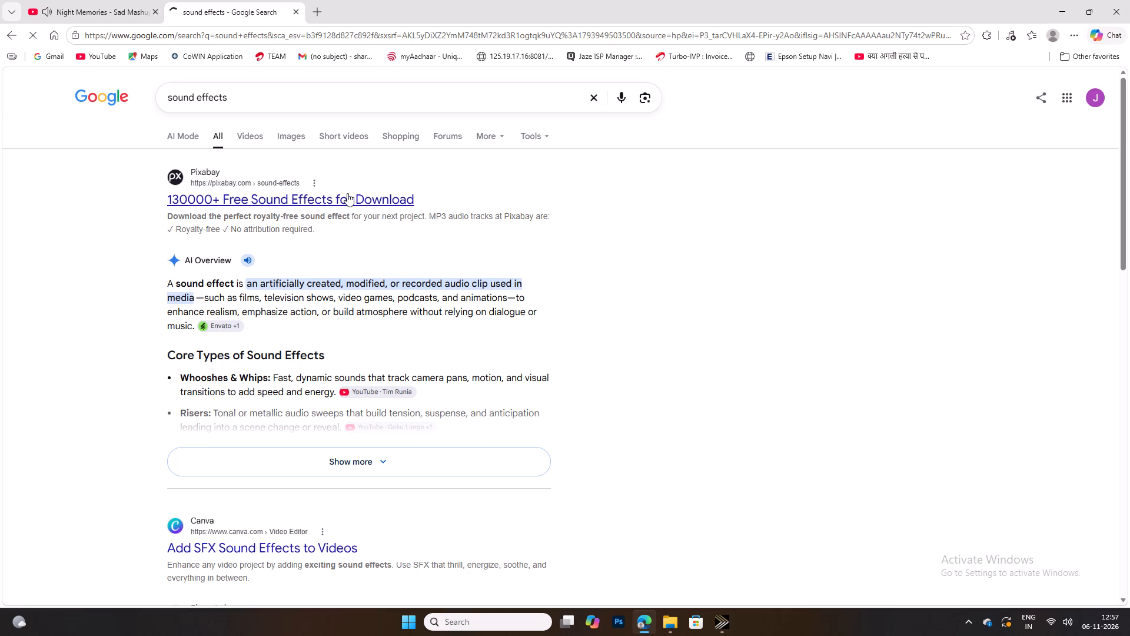
{"action": "left_click", "coordinate": [320, 198]}
Pause the Night Memories mashup on YouTube.
{"action": "left_click", "coordinate": [74, 6]}
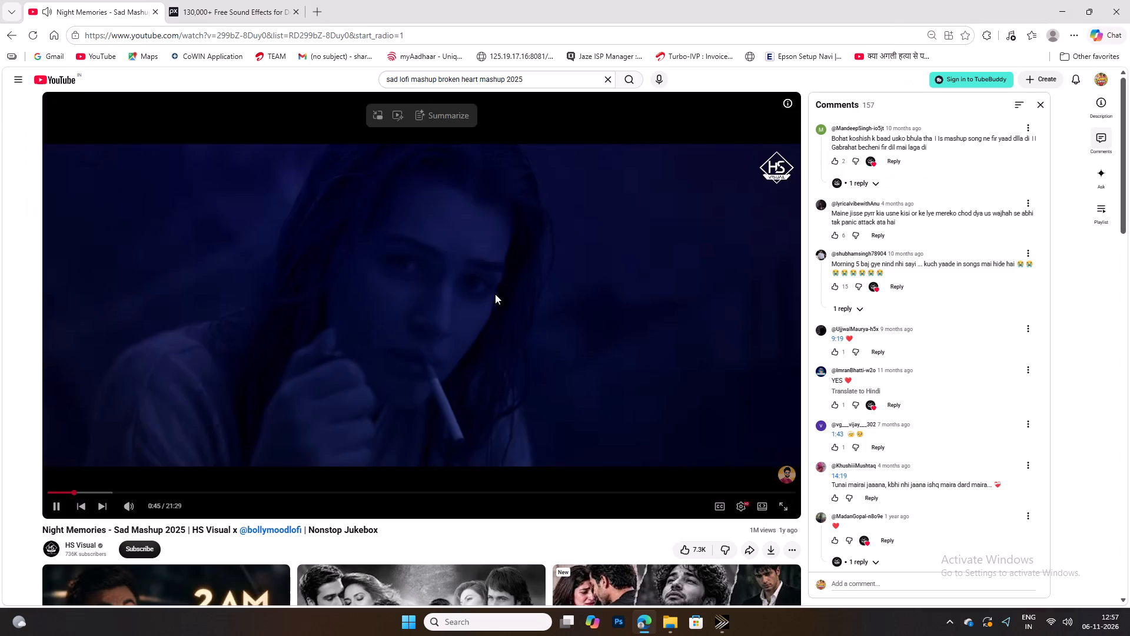
{"action": "left_click", "coordinate": [495, 294]}
Preview the Tension Suspense Mystery and Upbeat Advertising - Version 7 (Only Time) sound effects on Pixabay.
{"action": "left_click", "coordinate": [235, 5]}
{"action": "scroll", "coordinate": [552, 320], "scroll_direction": "down", "scroll_amount": 5}
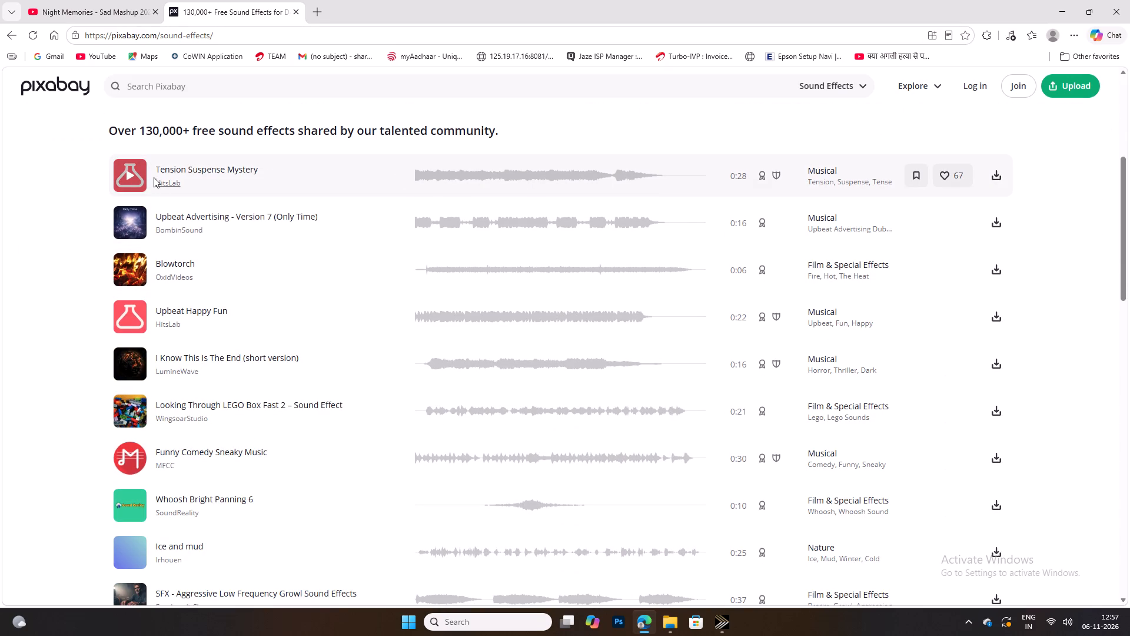
{"action": "left_click", "coordinate": [128, 174]}
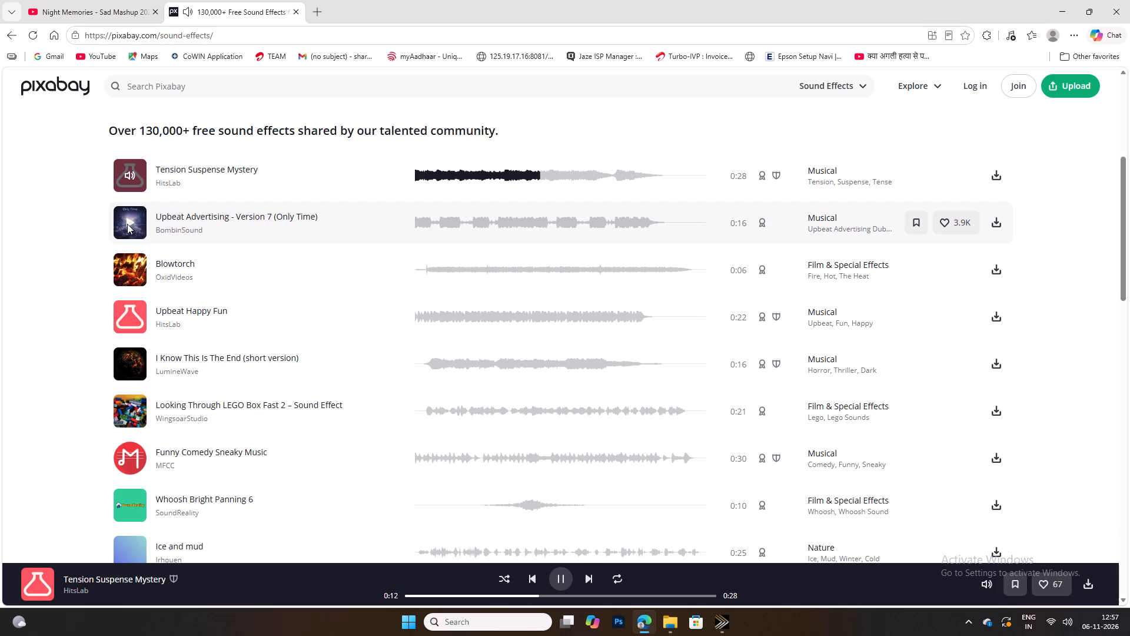
{"action": "left_click", "coordinate": [127, 223]}
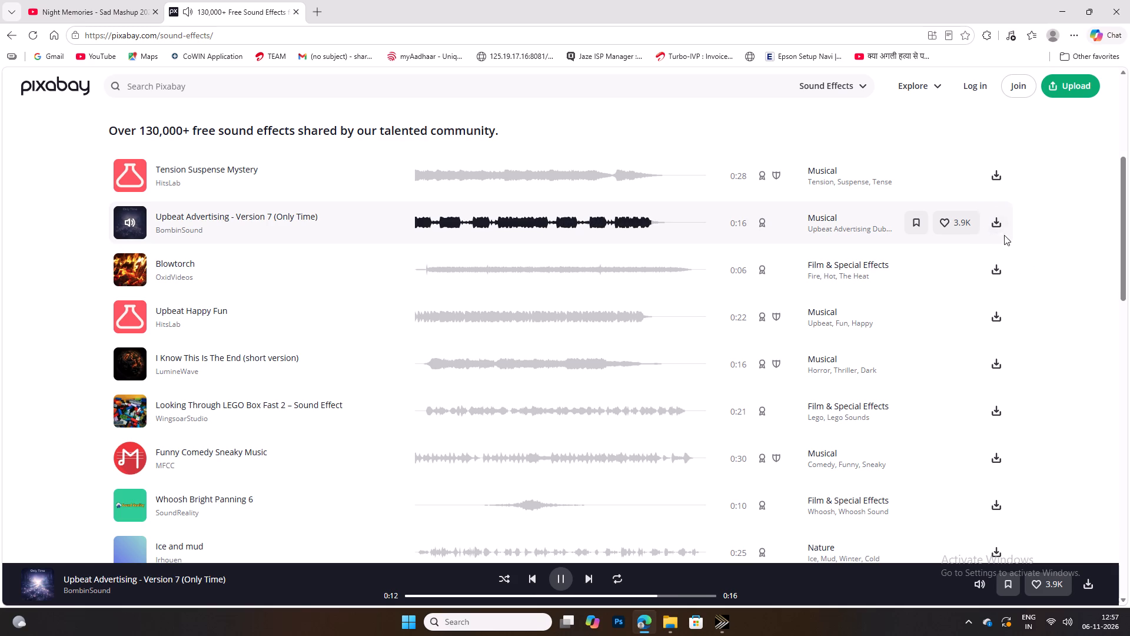
Download the Upbeat Advertising - Version 7 (Only Time) sound effect and open the downloaded MP3, returning to the browser.
{"action": "left_click", "coordinate": [1000, 224]}
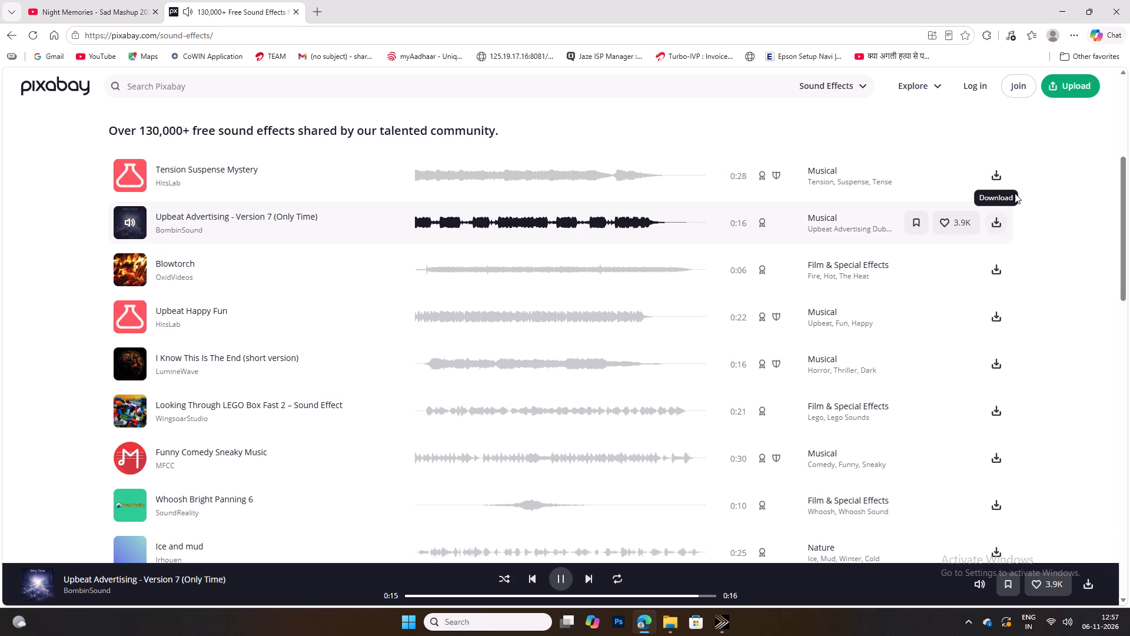
{"action": "double_click", "coordinate": [994, 223]}
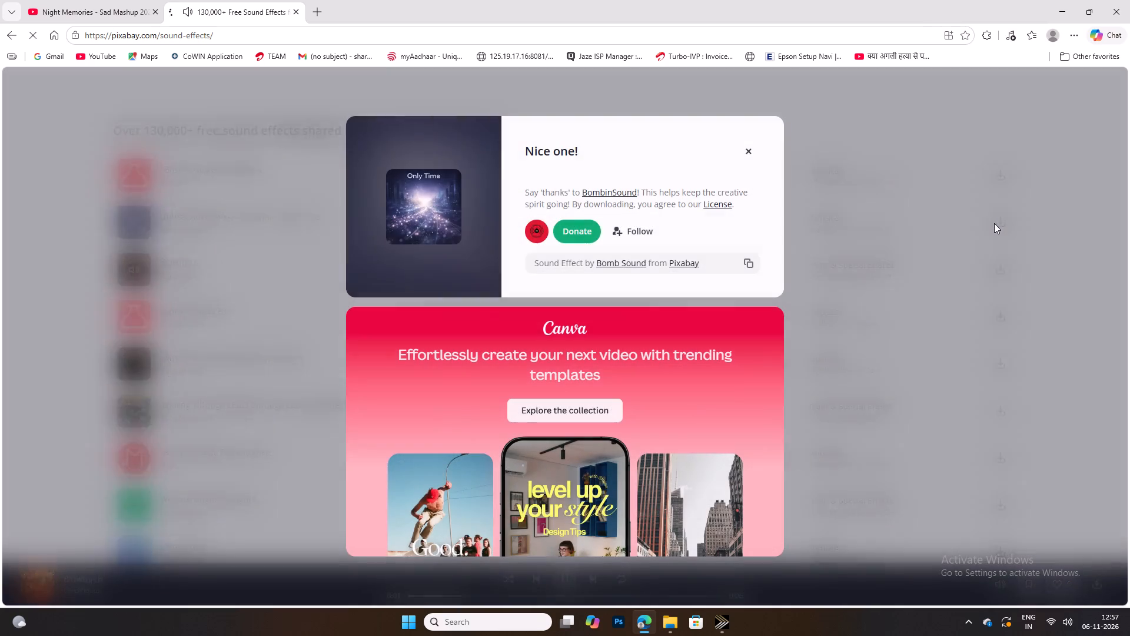
{"action": "left_click", "coordinate": [1023, 97]}
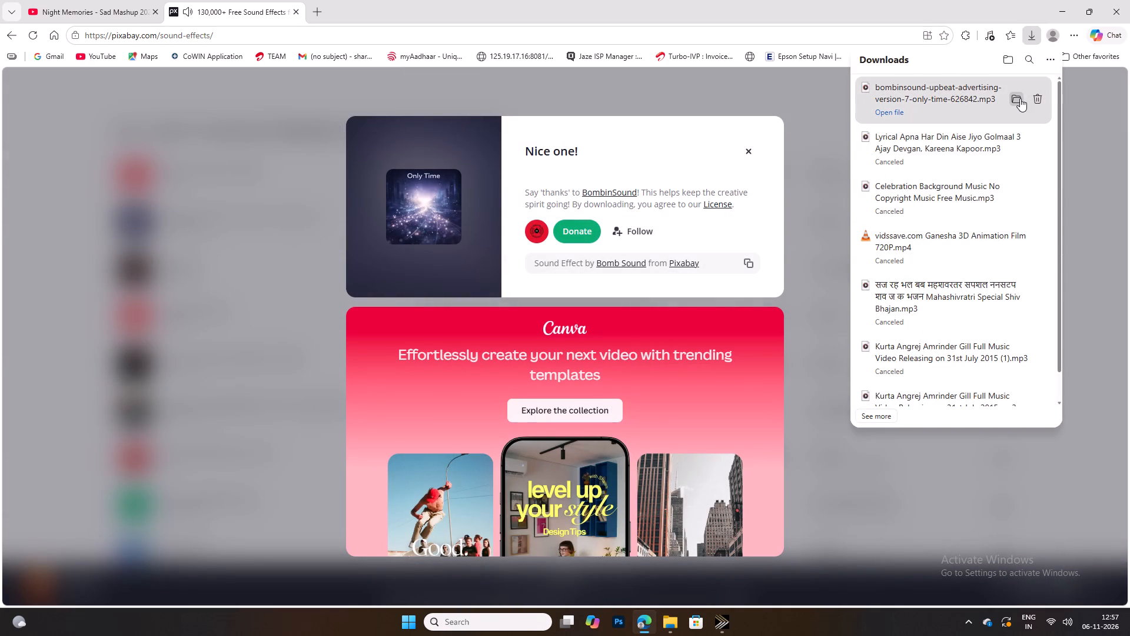
{"action": "left_click", "coordinate": [232, 11]}
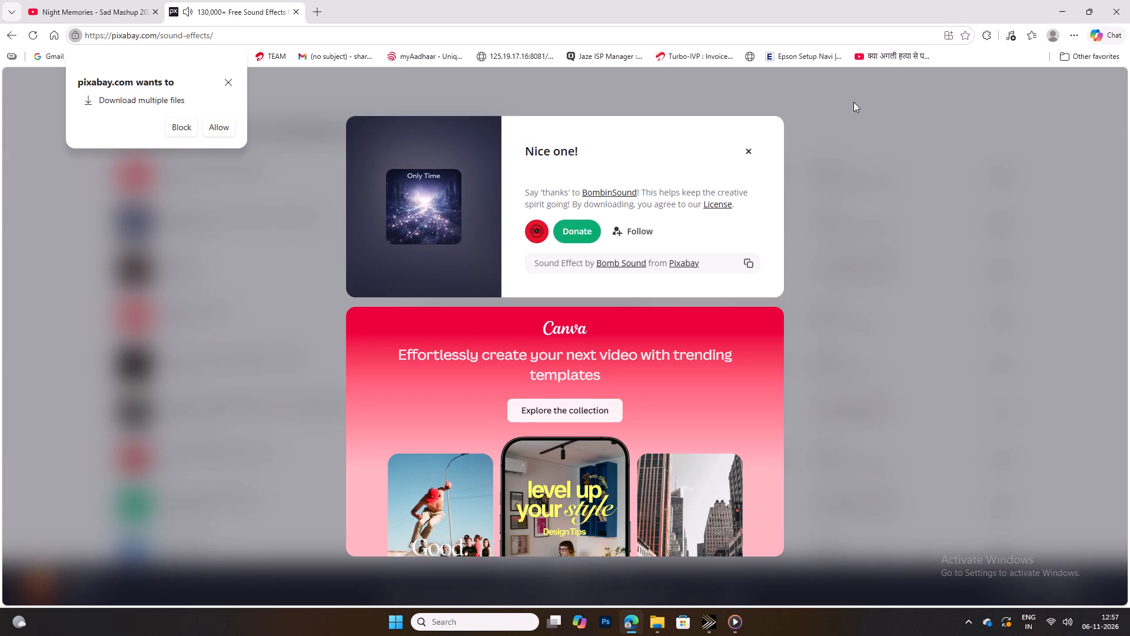
Reload Pixabay's sound effects page through the Google results and preview Upbeat Advertising - Version 7 (Only Time) again.
{"action": "left_click", "coordinate": [4, 35]}
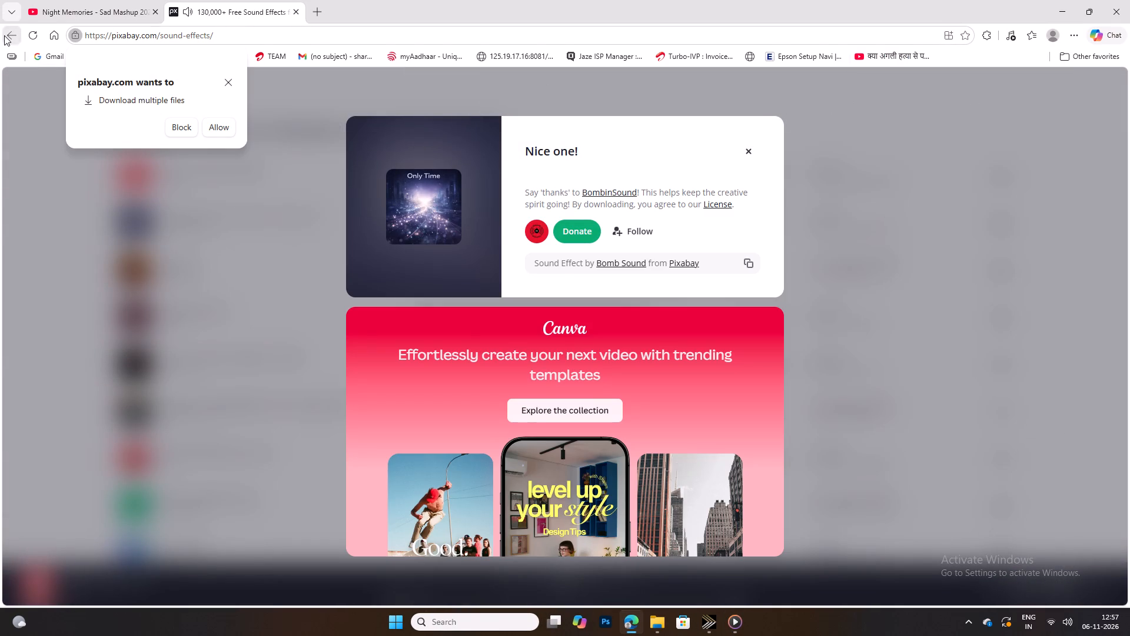
{"action": "left_click", "coordinate": [335, 201]}
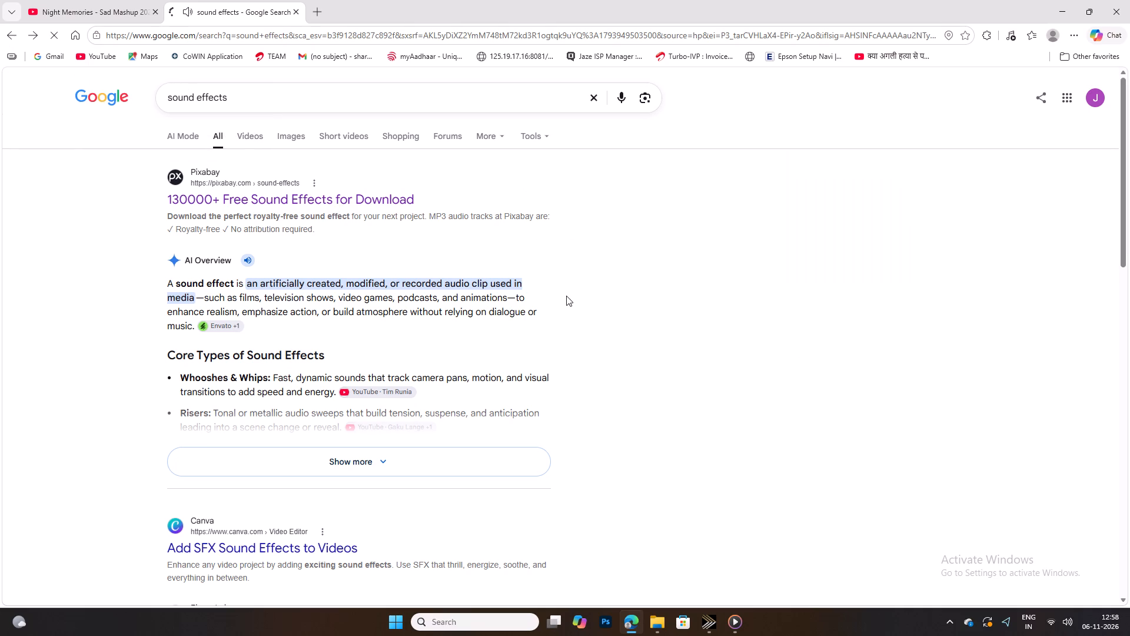
{"action": "scroll", "coordinate": [719, 377], "scroll_direction": "down", "scroll_amount": 4}
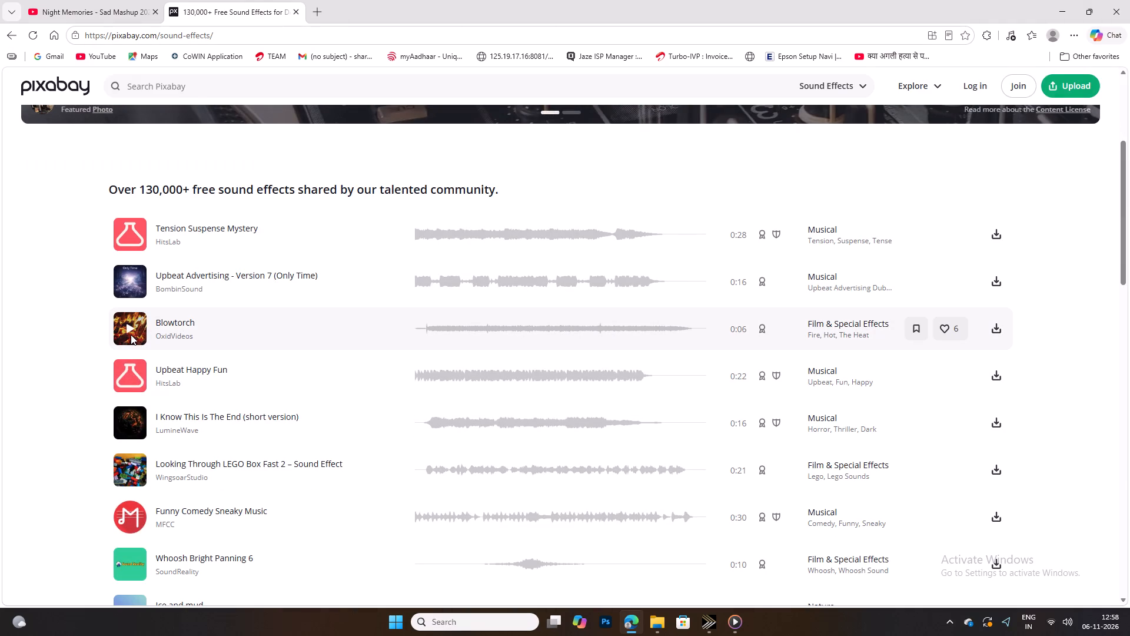
{"action": "left_click", "coordinate": [128, 274]}
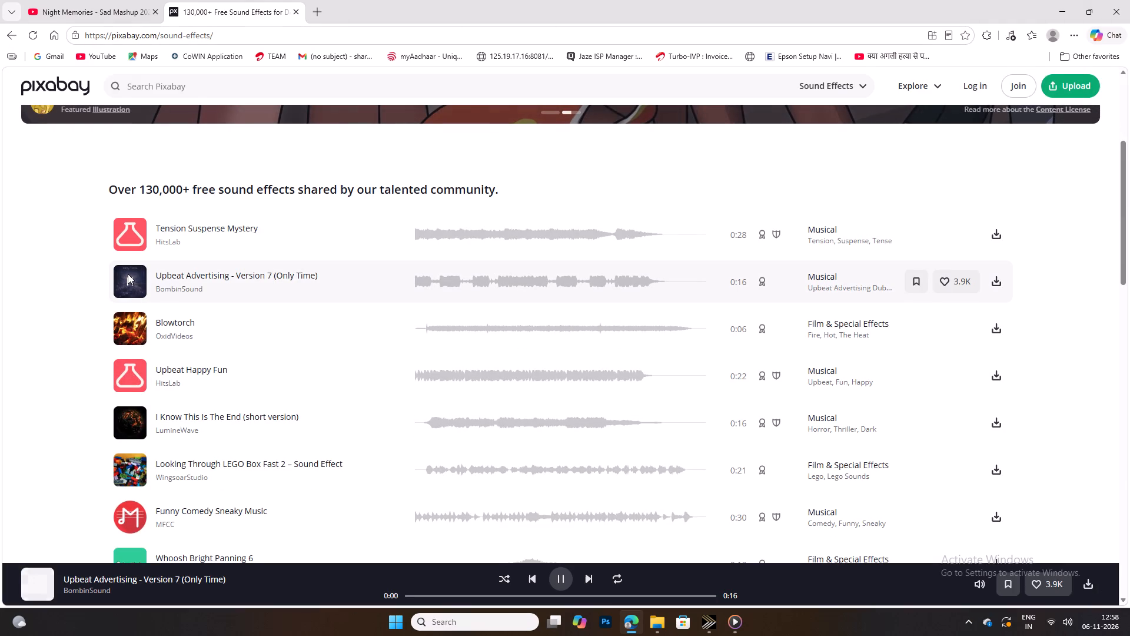
Stop the Pixabay preview of Upbeat Advertising - Version 7 and close the Media Player window playing the downloaded MP3.
{"action": "left_click", "coordinate": [128, 281]}
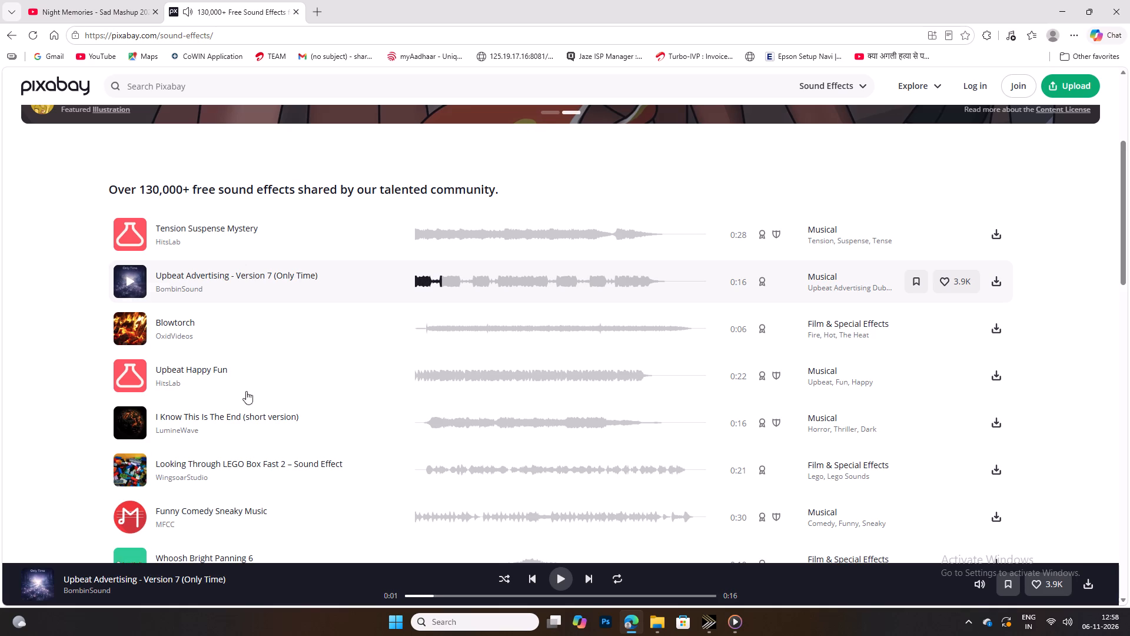
{"action": "left_click", "coordinate": [730, 621]}
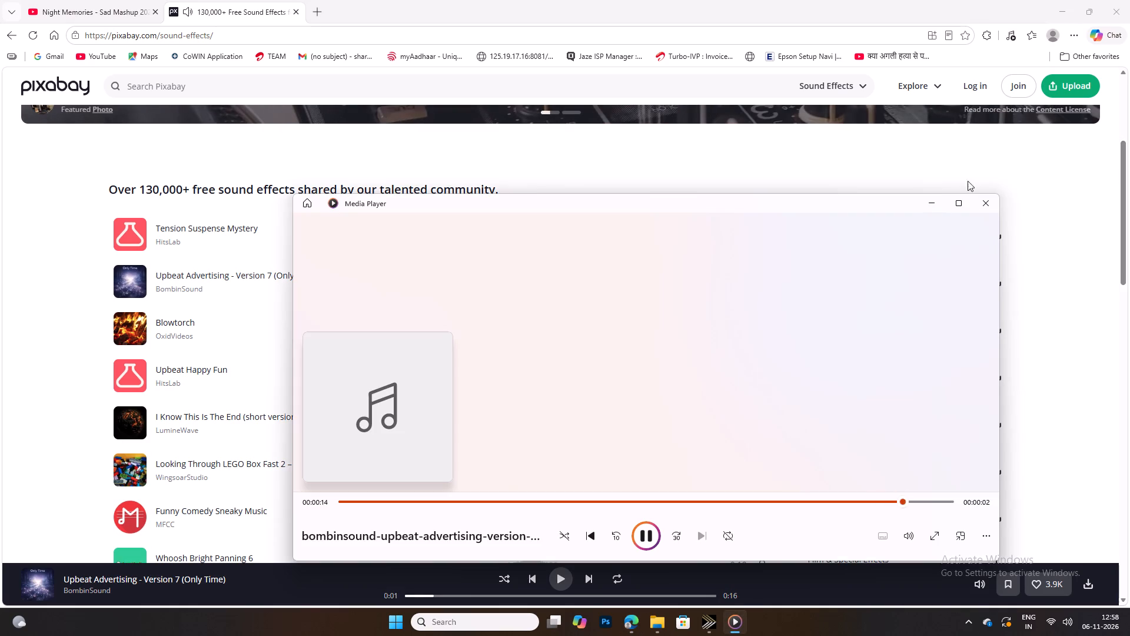
{"action": "left_click", "coordinate": [987, 199]}
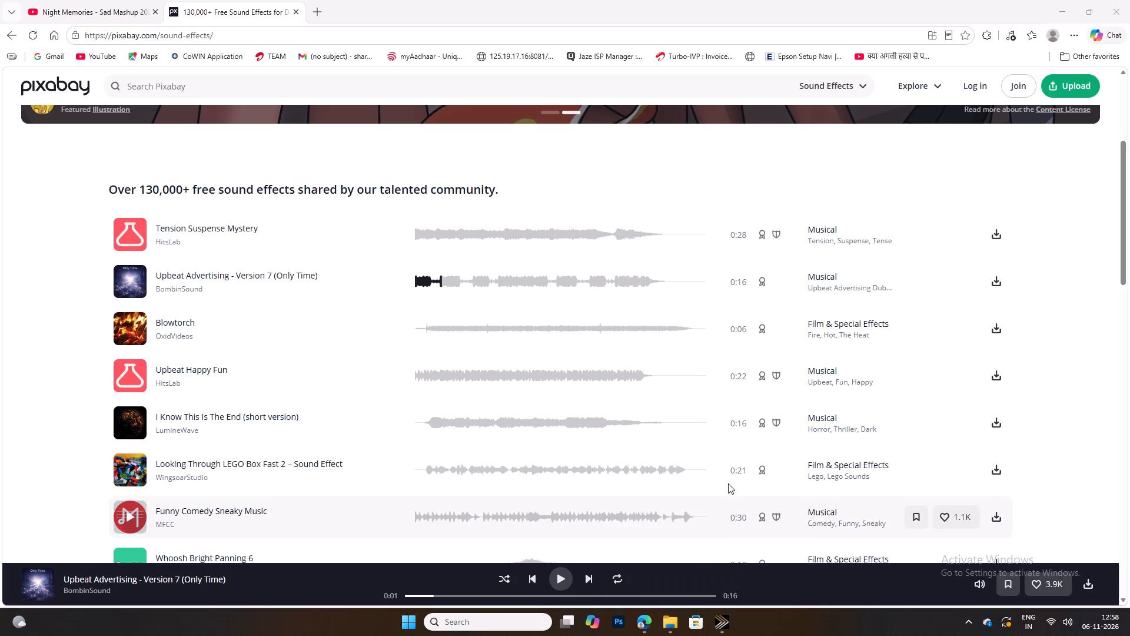
Locate the downloaded Upbeat Advertising MP3 in its folder and place it on EDIUS audio track 2A of the HH sequence at 00:00:20:01.
{"action": "left_click", "coordinate": [838, 10]}
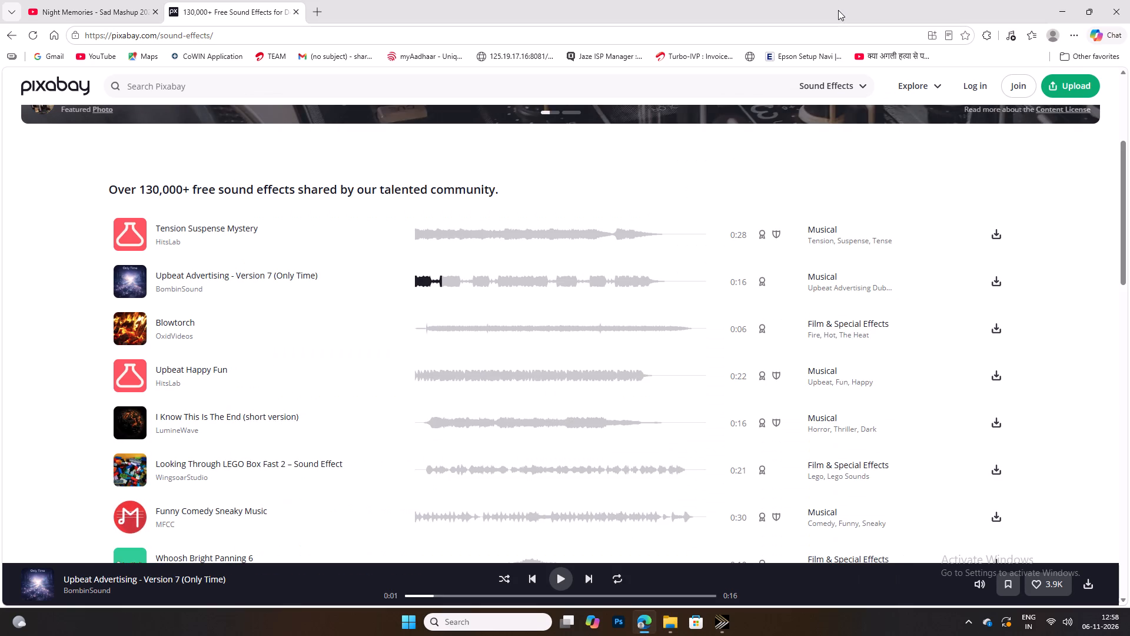
{"action": "key", "text": "ctrl+j"}
{"action": "left_click", "coordinate": [1022, 100]}
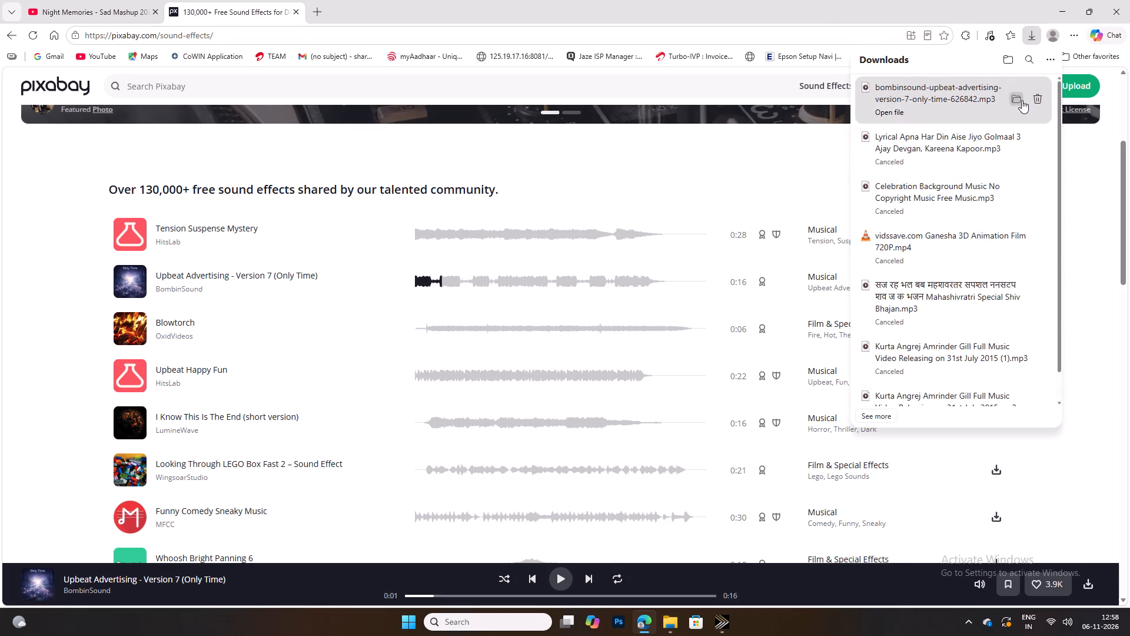
{"action": "left_click_drag", "start_coordinate": [167, 134], "coordinate": [903, 545]}
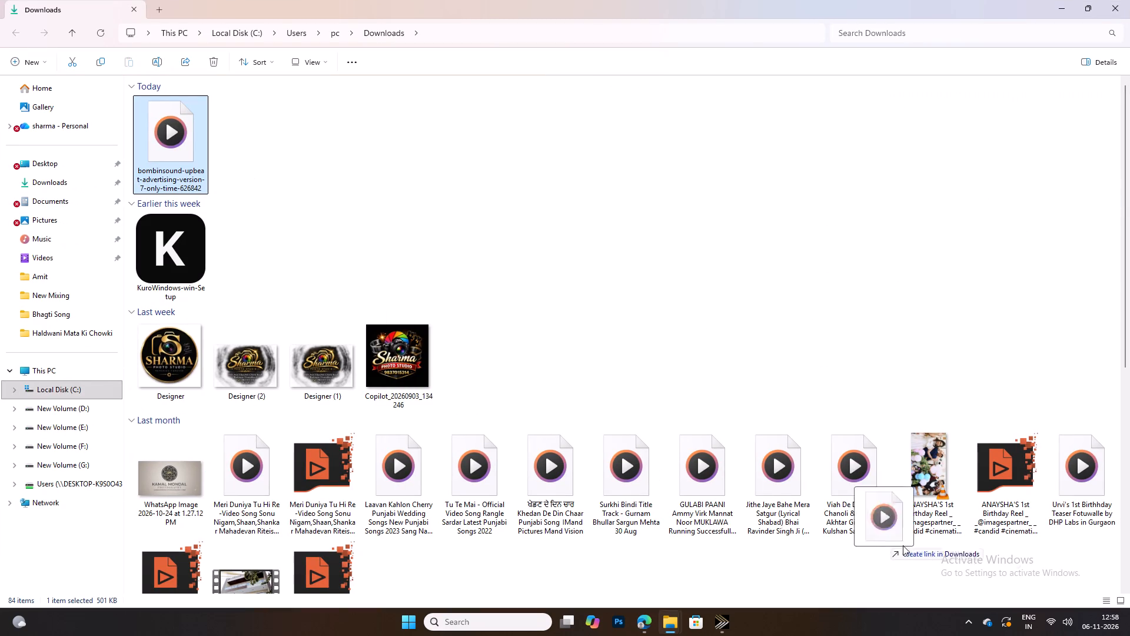
{"action": "left_click_drag", "start_coordinate": [903, 545], "coordinate": [973, 554]}
{"action": "key", "text": "alt+Tab"}
{"action": "key", "text": "alt+Tab"}
{"action": "key", "text": "alt+Tab"}
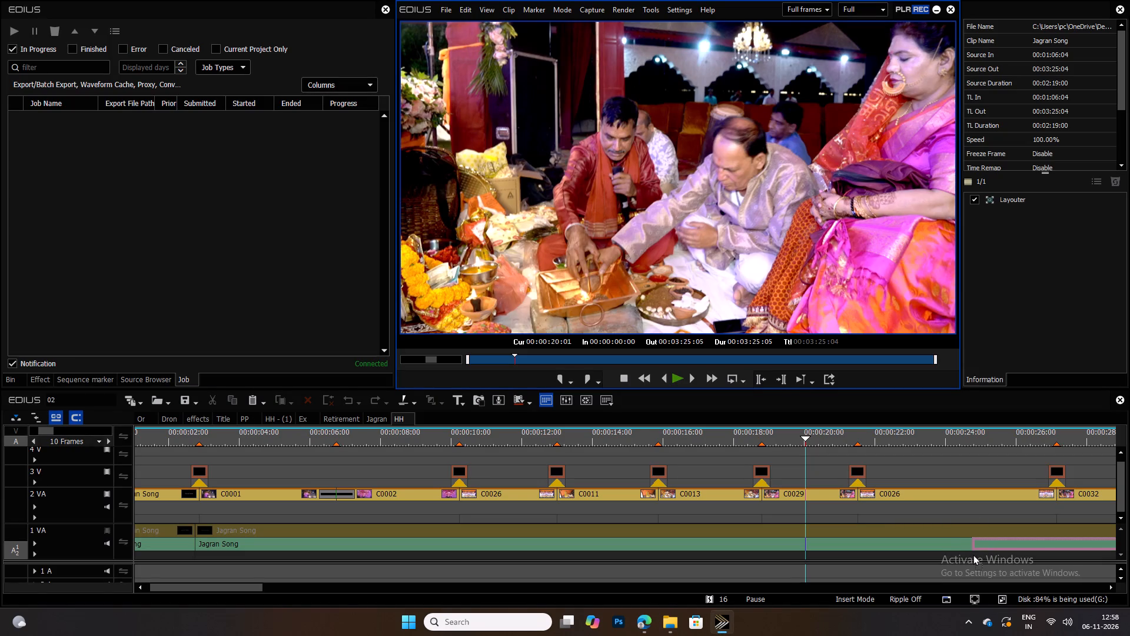
{"action": "left_click_drag", "start_coordinate": [973, 554], "coordinate": [812, 576]}
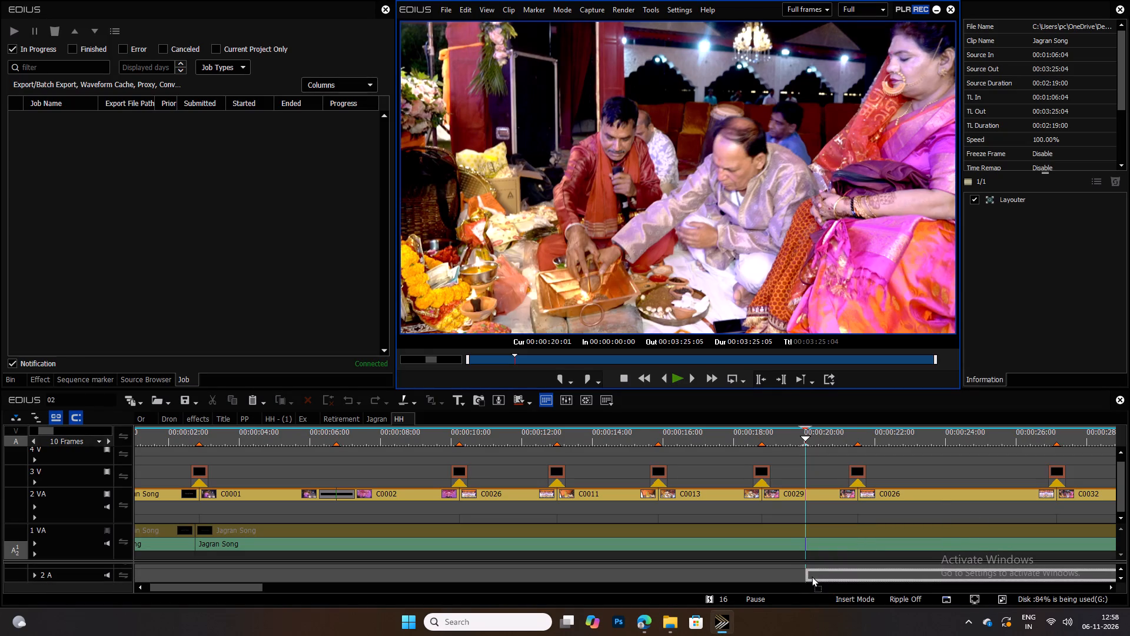
{"action": "left_click_drag", "start_coordinate": [812, 576], "coordinate": [807, 576]}
Cut the Upbeat Advertising clip out of the HH sequence and switch to the Title sequence.
{"action": "scroll", "coordinate": [885, 585], "scroll_direction": "up", "scroll_amount": 4, "text": "ctrl"}
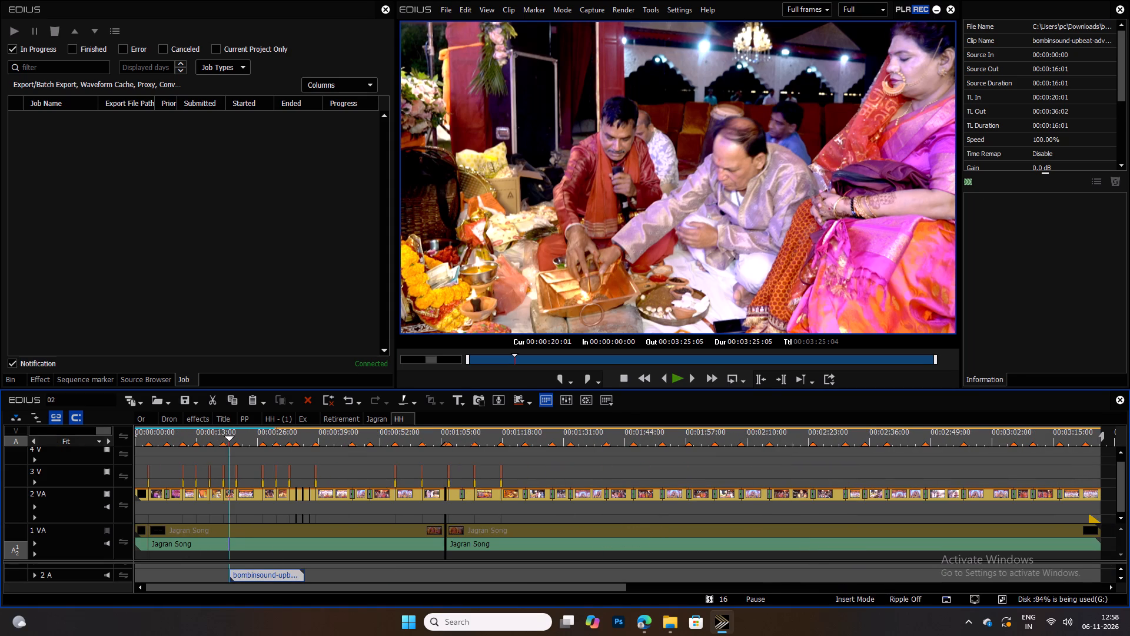
{"action": "key", "text": "ctrl+x"}
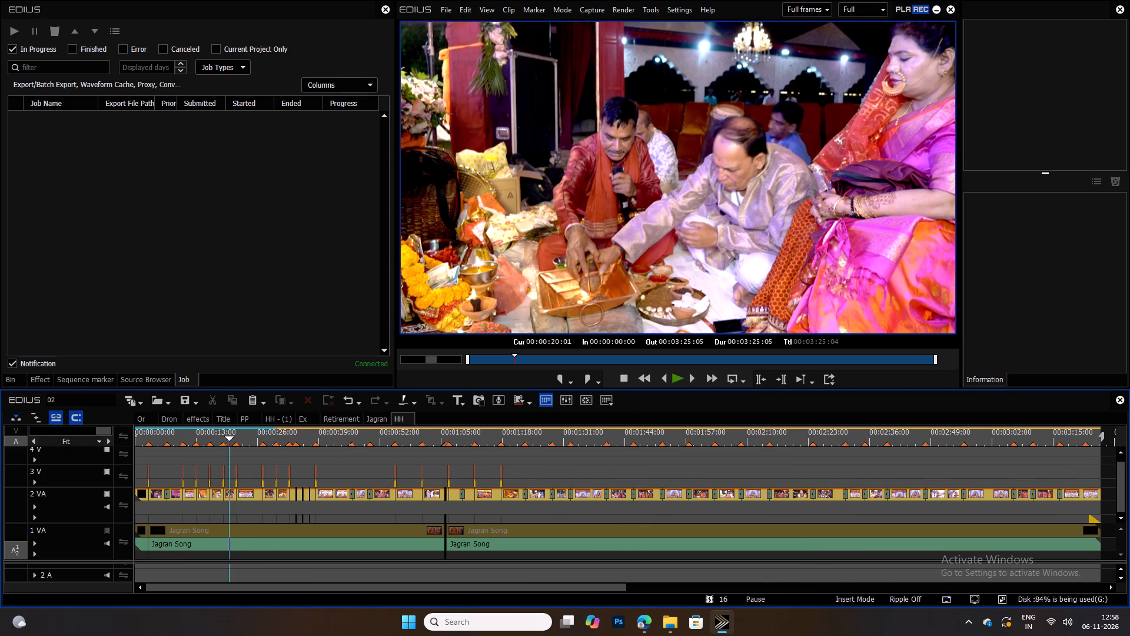
{"action": "triple_click", "coordinate": [1124, 565]}
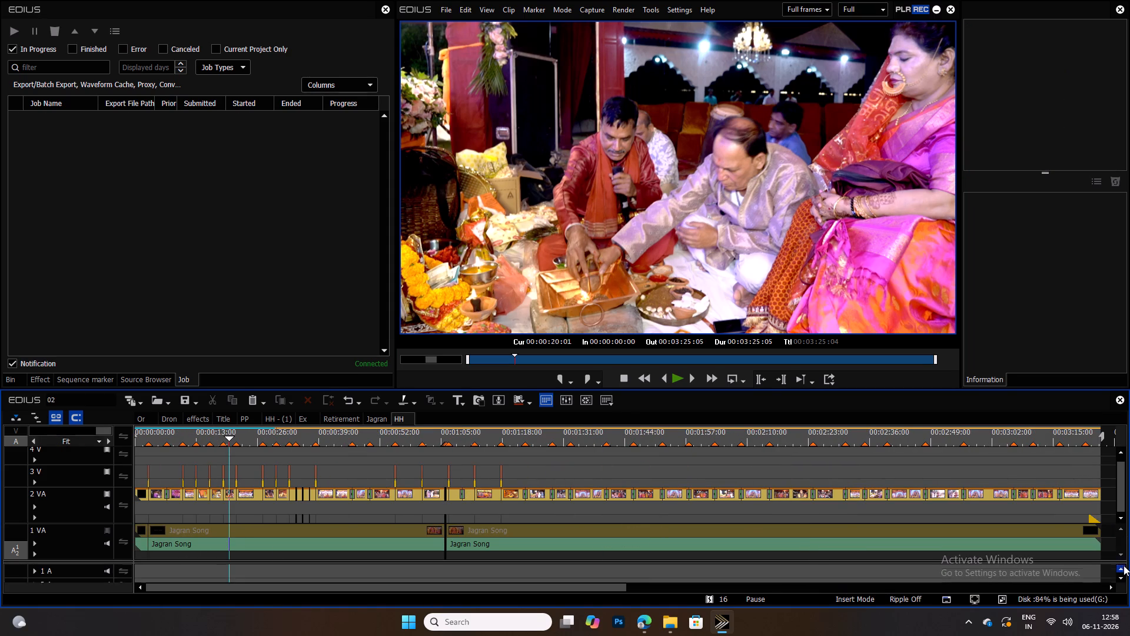
{"action": "left_click", "coordinate": [1124, 565]}
{"action": "left_click", "coordinate": [1120, 565]}
{"action": "left_click", "coordinate": [1116, 565]}
{"action": "left_click", "coordinate": [221, 416]}
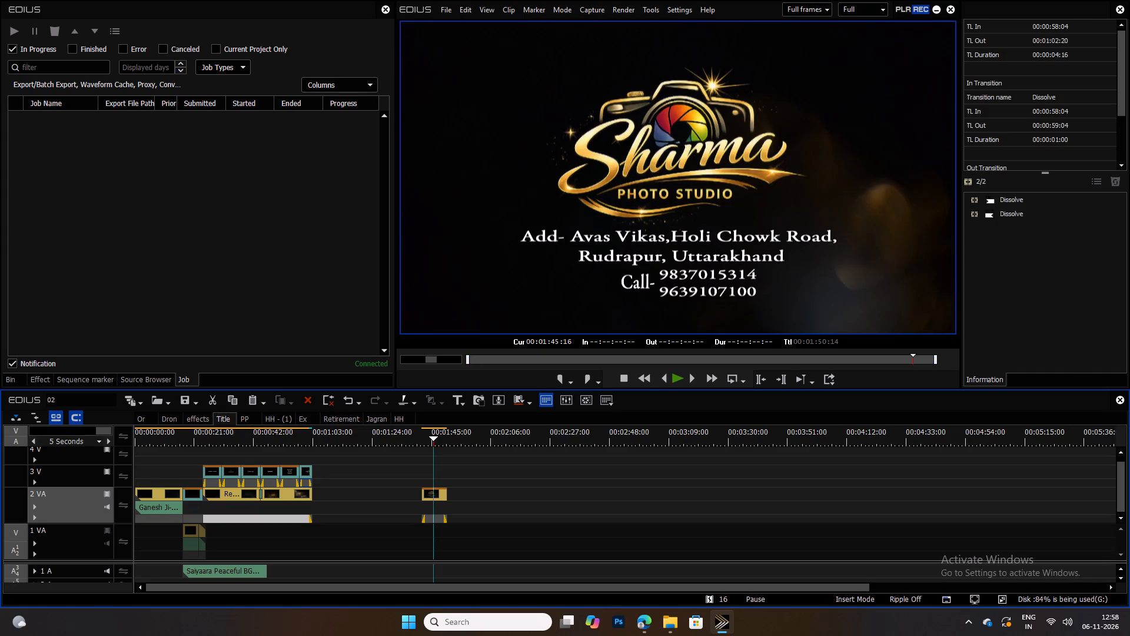
Place the playhead at 00:00:14:15 and move the Saiyaara Peaceful BGM clip on track 1A to start at 00:00:23:24.
{"action": "left_click_drag", "start_coordinate": [188, 440], "coordinate": [182, 437]}
{"action": "scroll", "coordinate": [185, 438], "scroll_direction": "down", "scroll_amount": 1, "text": "ctrl"}
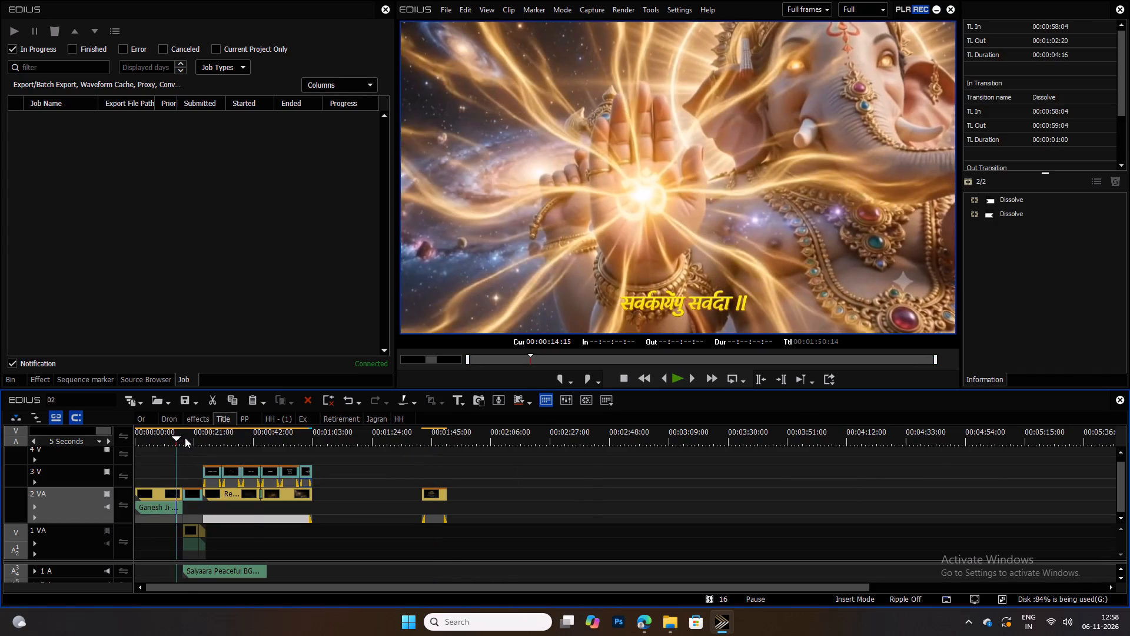
{"action": "scroll", "coordinate": [185, 438], "scroll_direction": "down", "scroll_amount": 1, "text": "ctrl"}
{"action": "left_click_drag", "start_coordinate": [294, 531], "coordinate": [207, 538]}
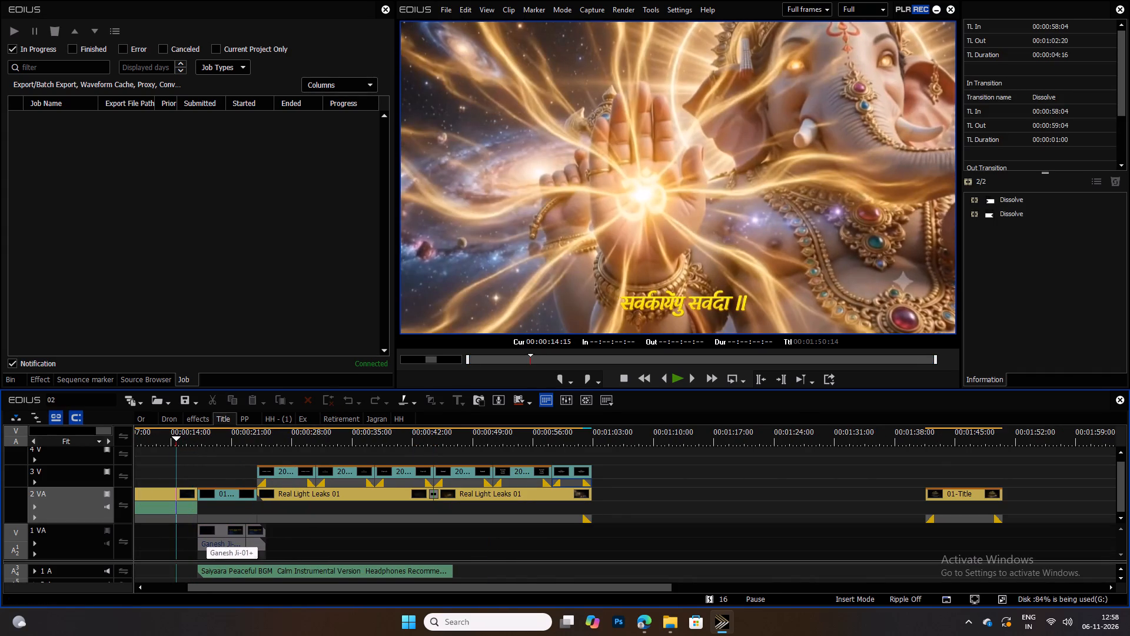
{"action": "left_click_drag", "start_coordinate": [255, 574], "coordinate": [317, 566]}
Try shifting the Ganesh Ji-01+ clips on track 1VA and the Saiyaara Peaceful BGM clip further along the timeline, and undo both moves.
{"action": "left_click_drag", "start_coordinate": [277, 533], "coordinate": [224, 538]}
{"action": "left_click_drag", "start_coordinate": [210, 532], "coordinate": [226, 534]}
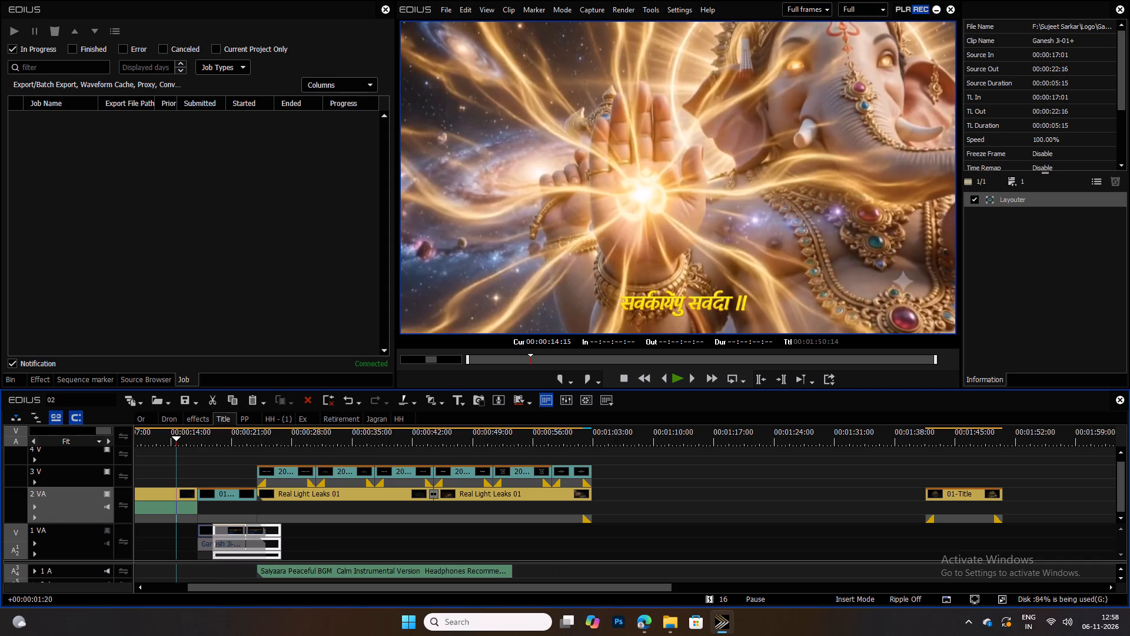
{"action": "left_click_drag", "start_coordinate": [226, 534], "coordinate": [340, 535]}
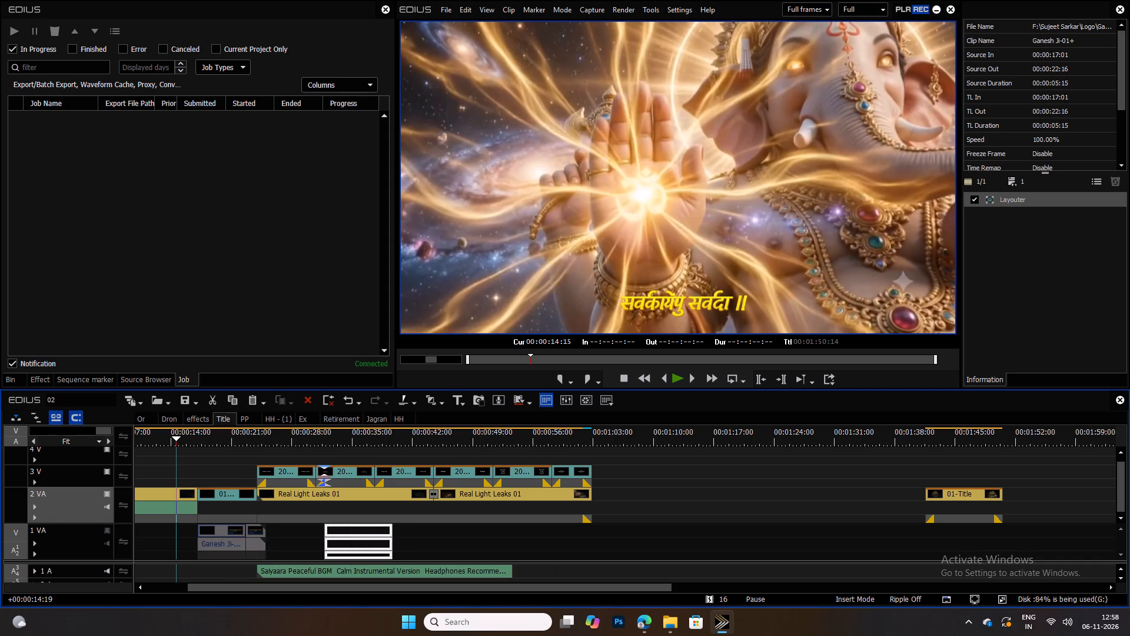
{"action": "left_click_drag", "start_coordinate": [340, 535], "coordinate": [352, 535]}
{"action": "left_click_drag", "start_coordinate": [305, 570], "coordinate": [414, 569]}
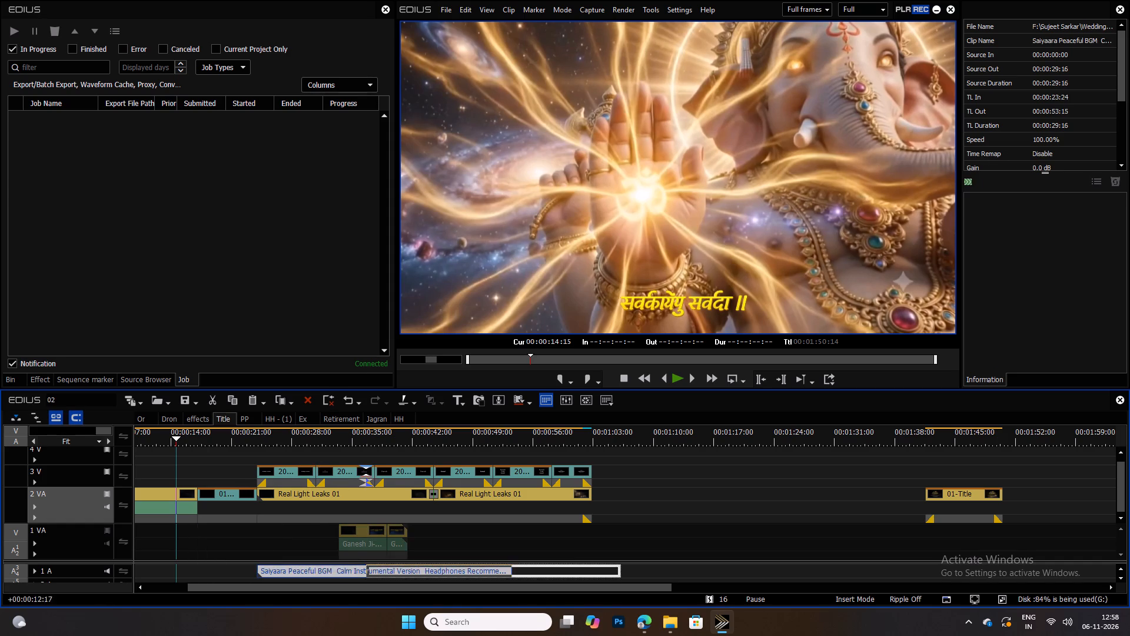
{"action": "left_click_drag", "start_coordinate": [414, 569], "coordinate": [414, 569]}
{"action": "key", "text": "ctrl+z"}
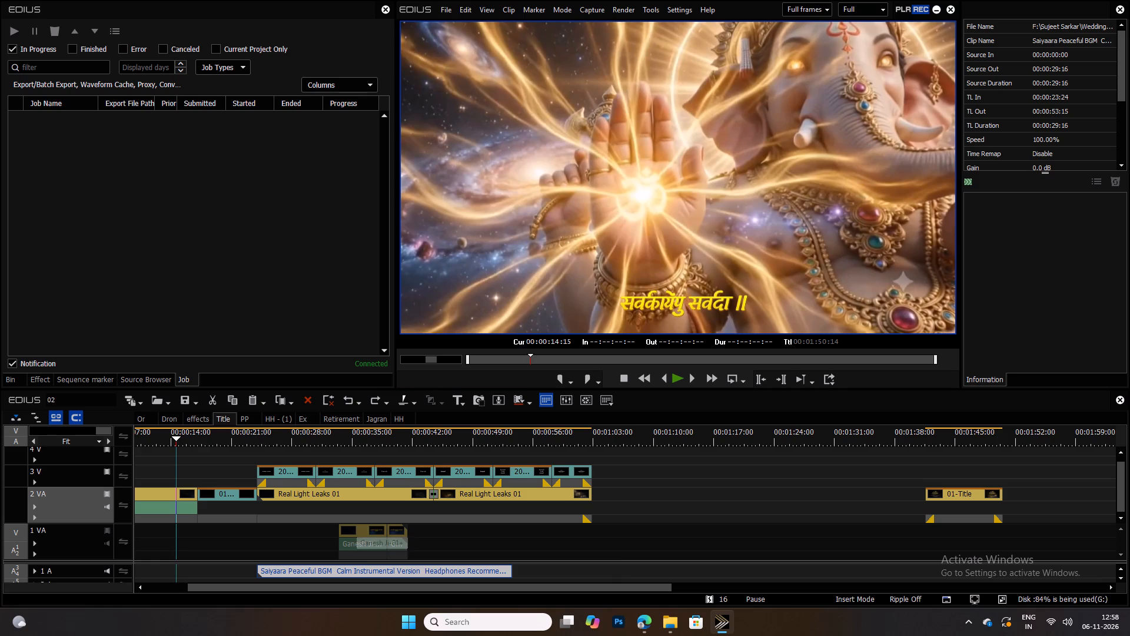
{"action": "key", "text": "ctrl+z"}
Move the Saiyaara Peaceful BGM clip to 00:00:41:20 and paste the Upbeat Advertising clip on track 1A, positioned to start at 00:00:17:01.
{"action": "left_click_drag", "start_coordinate": [293, 570], "coordinate": [447, 570]}
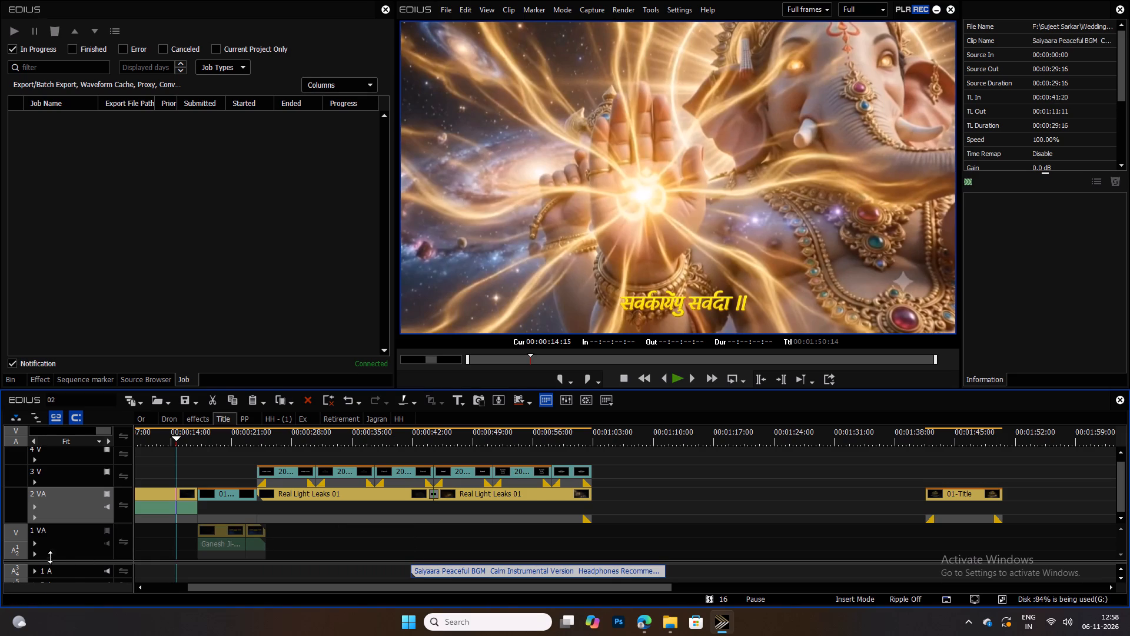
{"action": "left_click", "coordinate": [69, 571]}
{"action": "key", "text": "ctrl+v"}
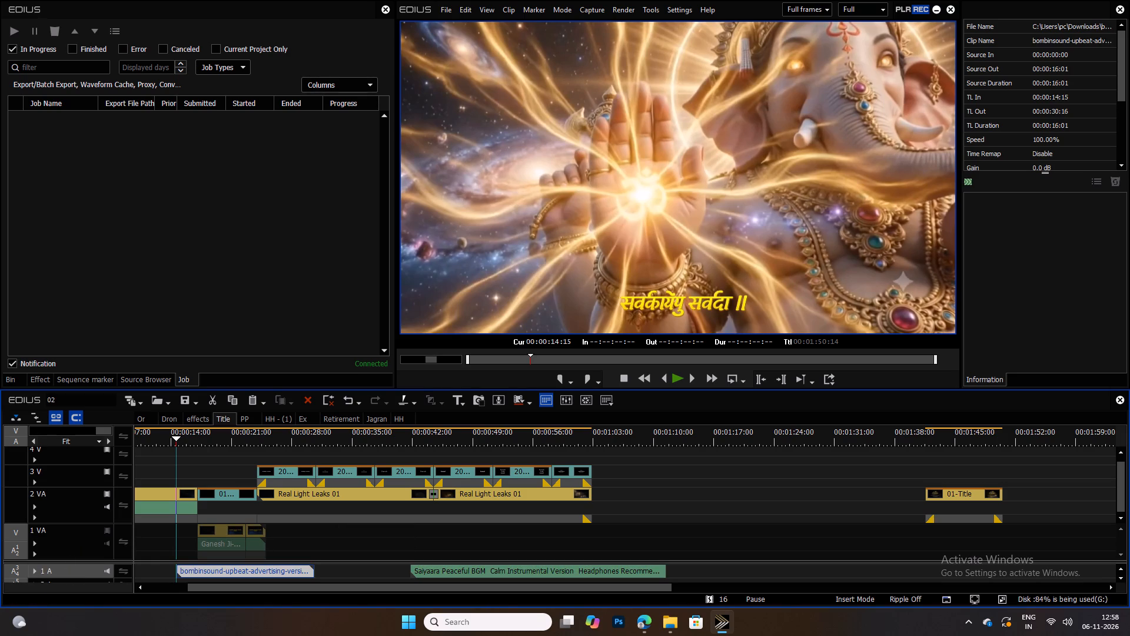
{"action": "scroll", "coordinate": [215, 545], "scroll_direction": "down", "scroll_amount": 2, "text": "ctrl"}
{"action": "left_click_drag", "start_coordinate": [231, 569], "coordinate": [298, 566]}
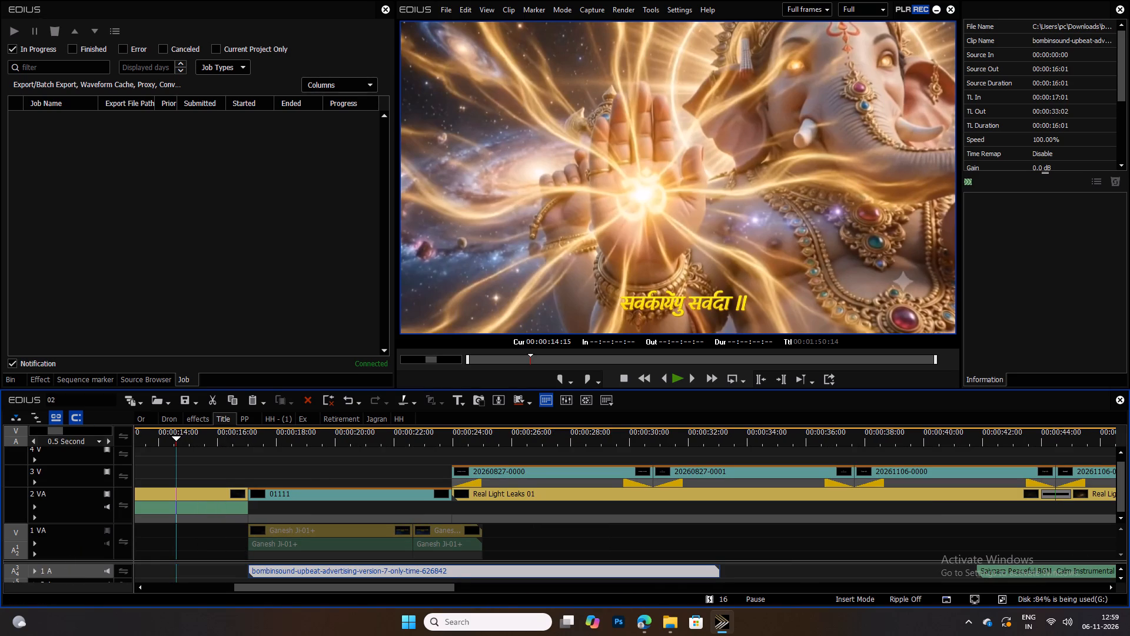
Trim the start of the Upbeat Advertising clip to the playhead at 00:00:24:21 and move the remainder back to start at 00:00:17:01.
{"action": "left_click", "coordinate": [255, 429]}
{"action": "key", "text": "space"}
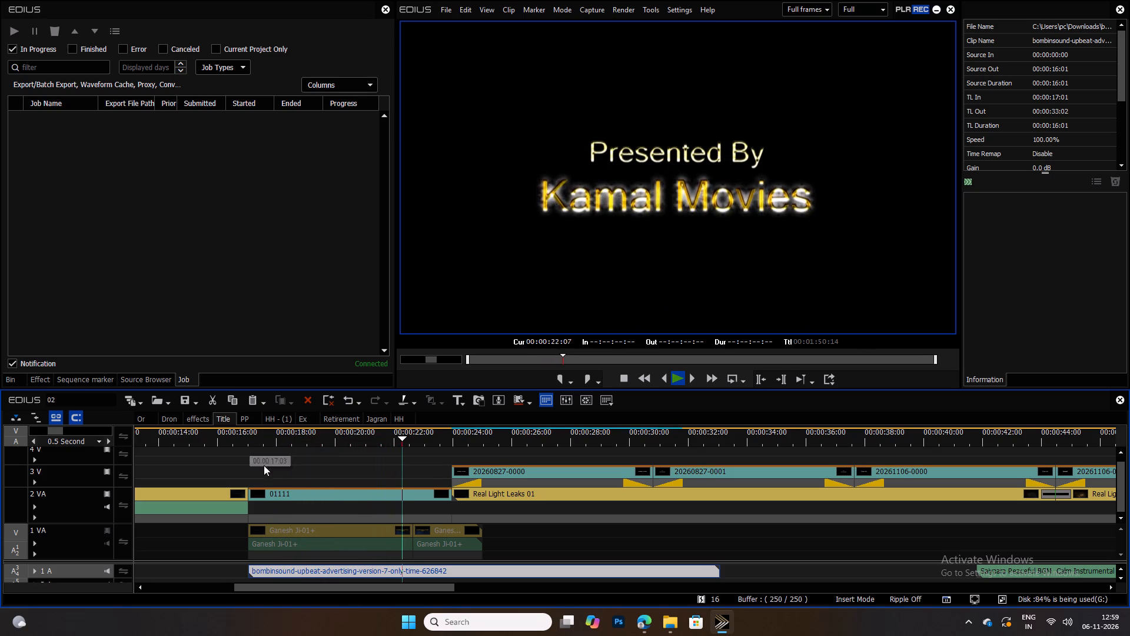
{"action": "key", "text": "space"}
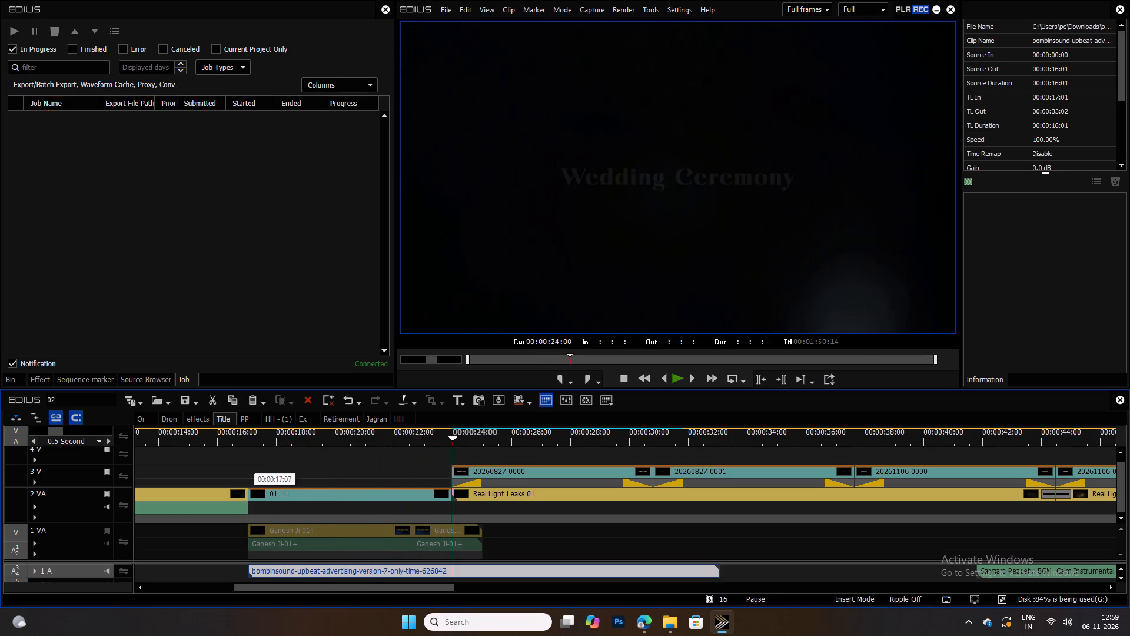
{"action": "scroll", "coordinate": [254, 464], "scroll_direction": "up", "scroll_amount": 10}
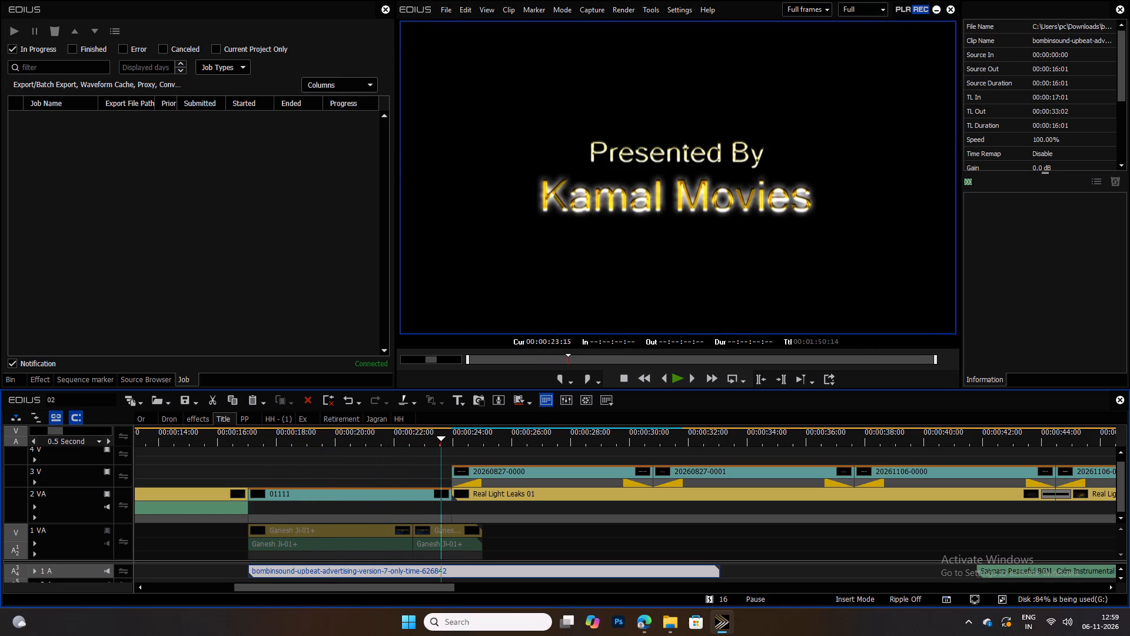
{"action": "scroll", "coordinate": [254, 464], "scroll_direction": "down", "scroll_amount": 2}
{"action": "key", "text": "space"}
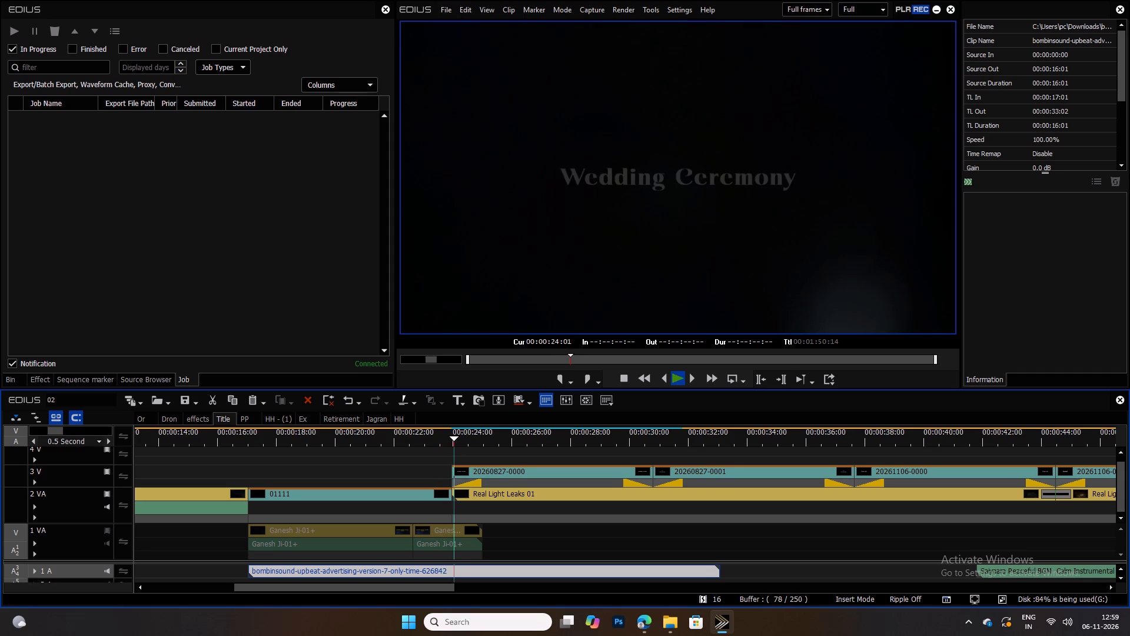
{"action": "key", "text": "space"}
{"action": "scroll", "coordinate": [377, 506], "scroll_direction": "up", "scroll_amount": 7}
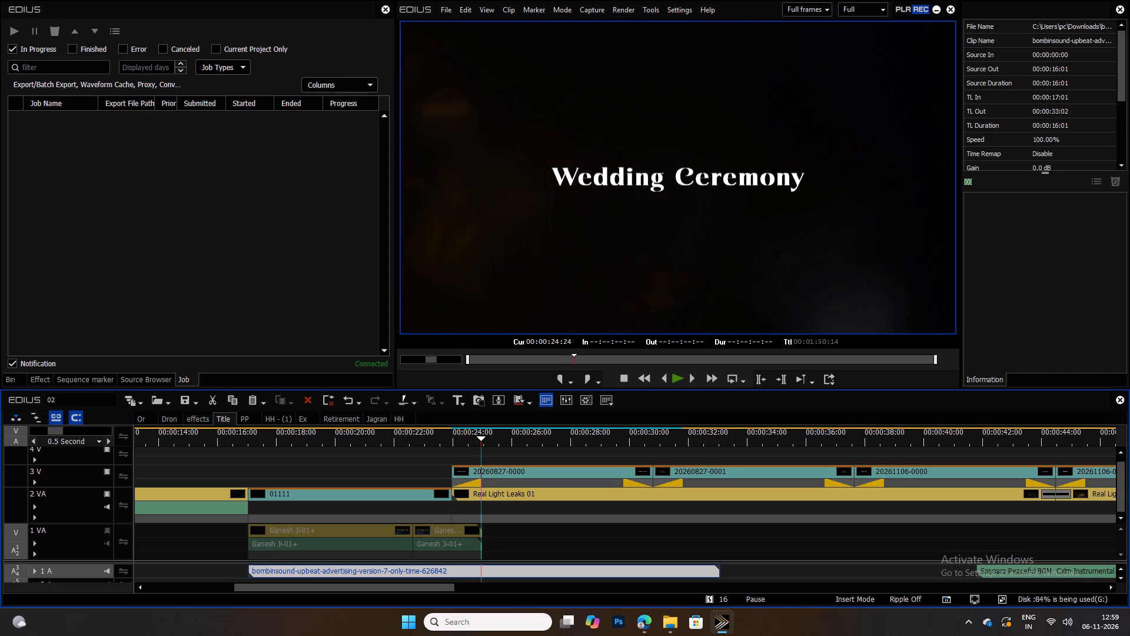
{"action": "scroll", "coordinate": [377, 506], "scroll_direction": "up", "scroll_amount": 3}
{"action": "key", "text": "n"}
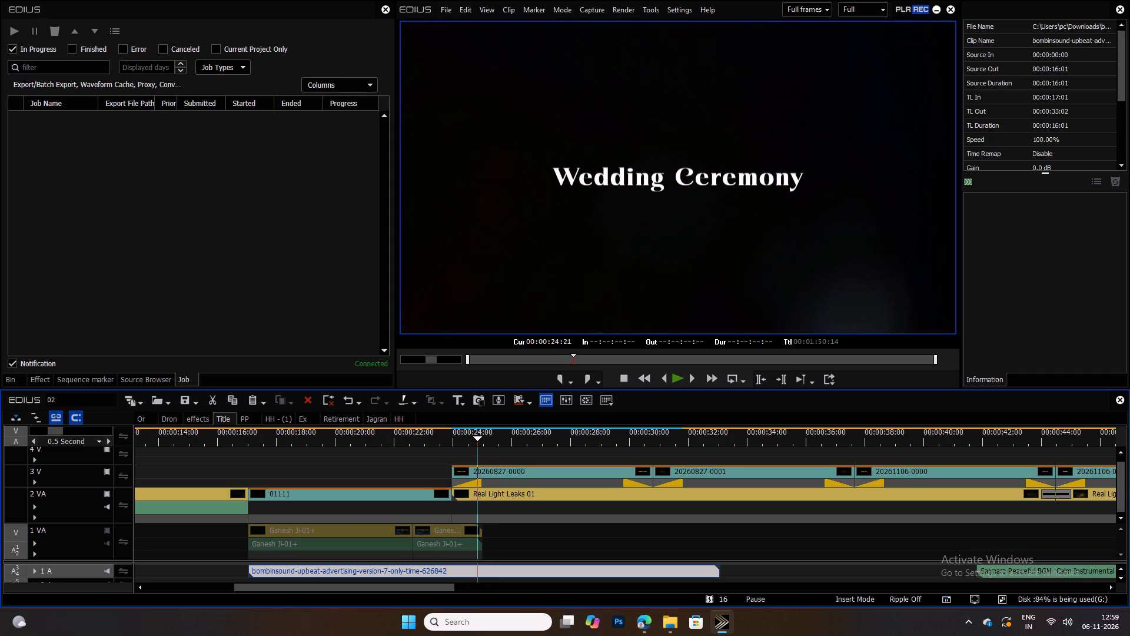
{"action": "left_click_drag", "start_coordinate": [547, 575], "coordinate": [321, 573]}
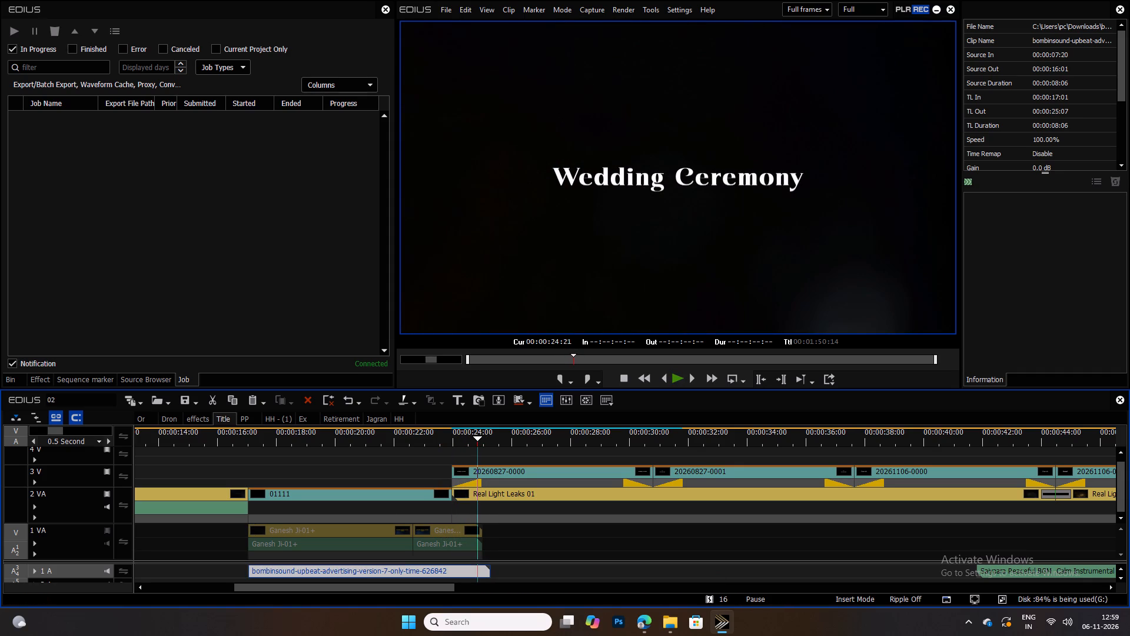
Play back the Presented By title with the trimmed Upbeat Advertising sound, including the transition from the opening clip, to check the fit.
{"action": "left_click", "coordinate": [259, 442]}
{"action": "left_click", "coordinate": [245, 446]}
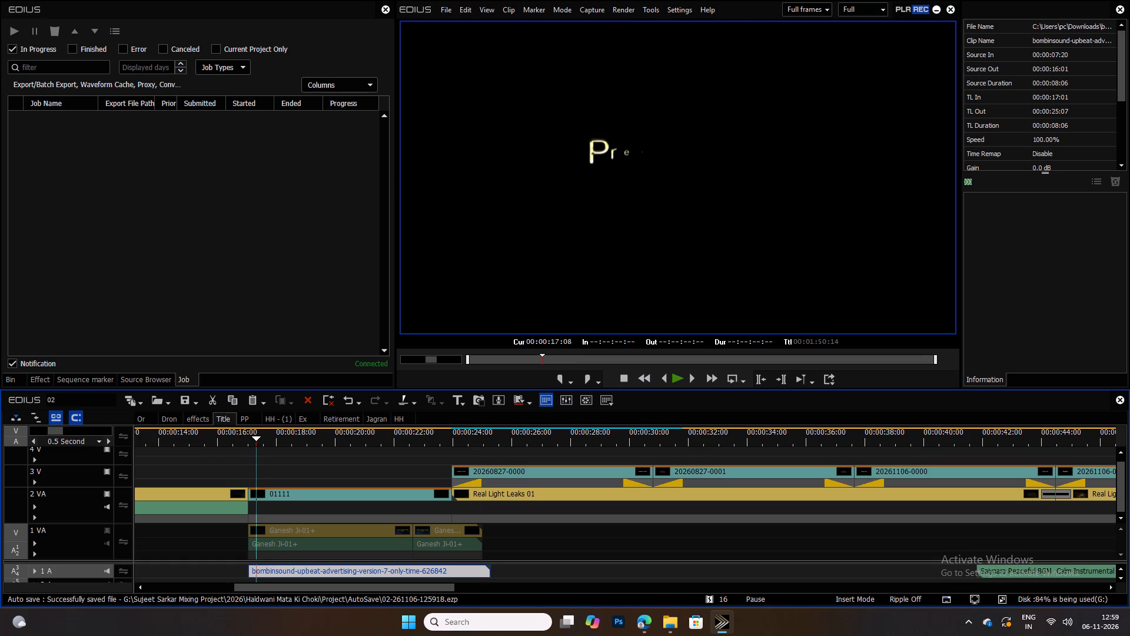
{"action": "left_click", "coordinate": [250, 440]}
{"action": "key", "text": "space"}
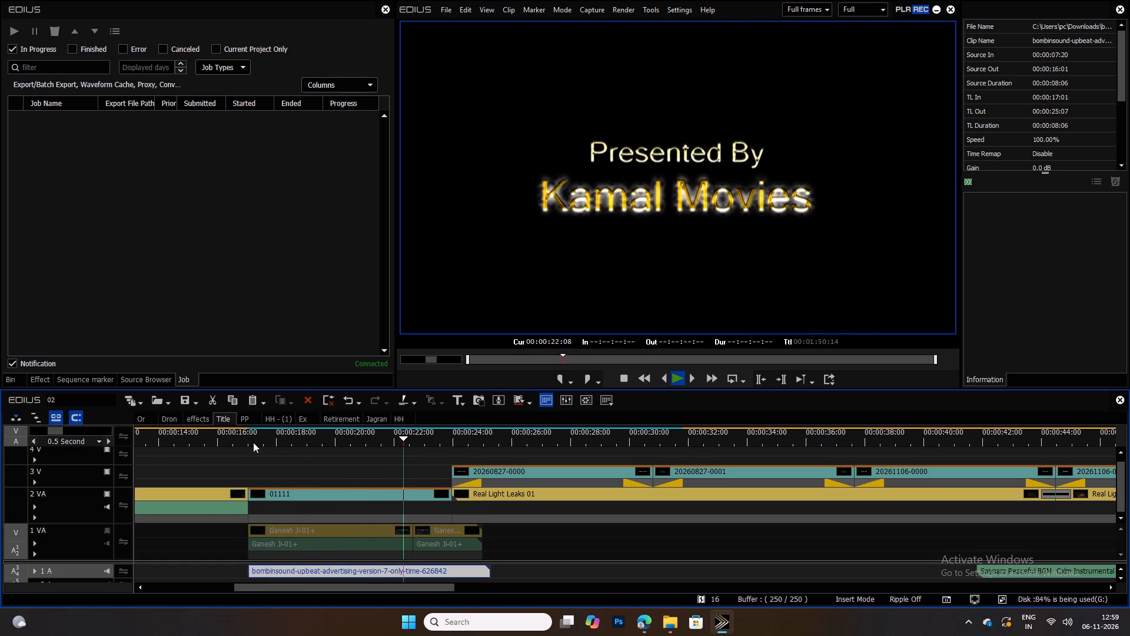
{"action": "key", "text": "space"}
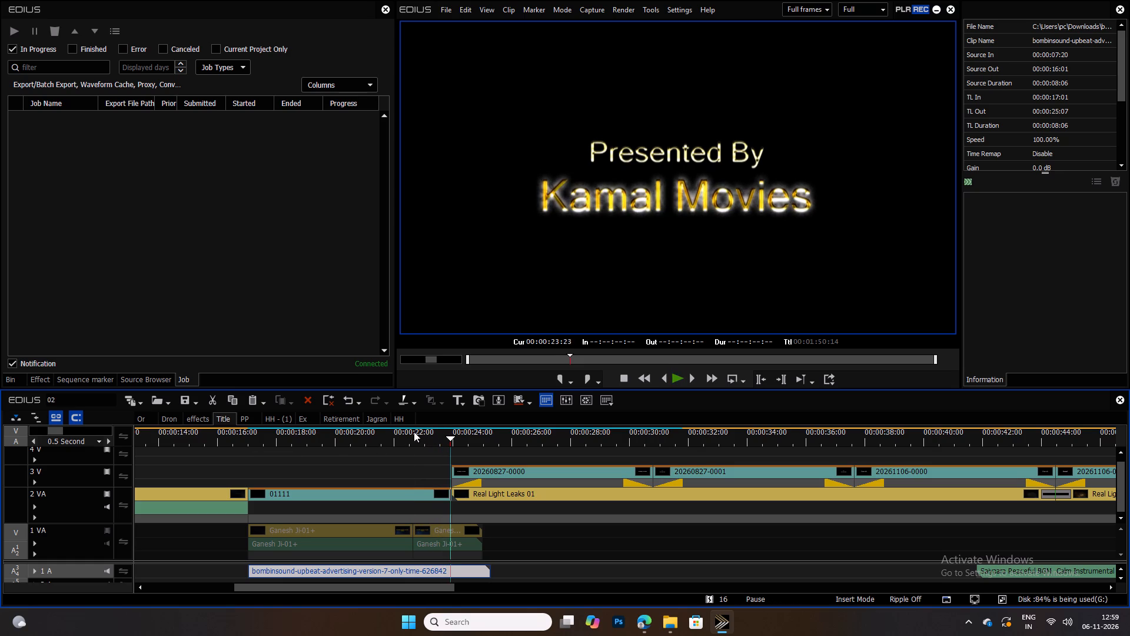
{"action": "left_click_drag", "start_coordinate": [414, 432], "coordinate": [271, 452]}
{"action": "key", "text": "space"}
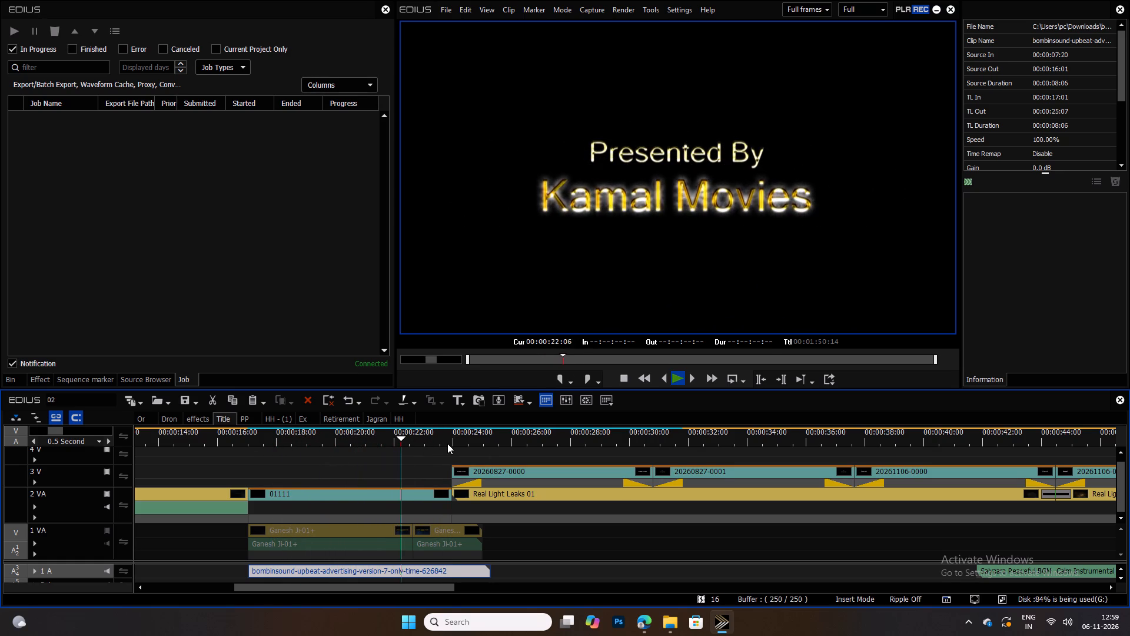
{"action": "key", "text": "space"}
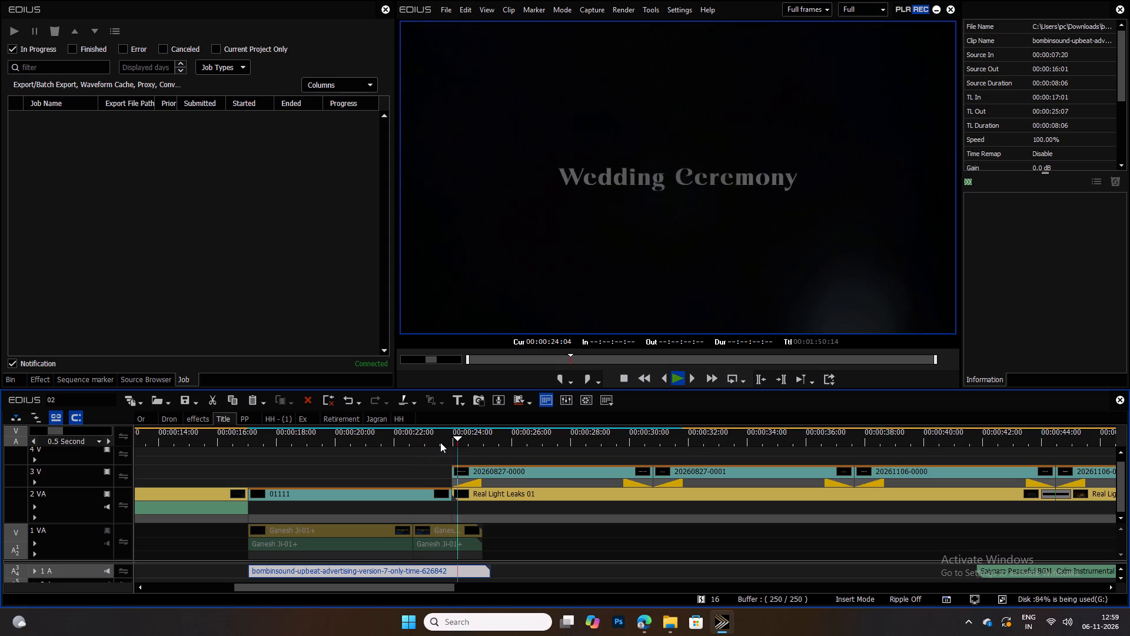
{"action": "left_click_drag", "start_coordinate": [438, 442], "coordinate": [270, 455]}
{"action": "key", "text": "space"}
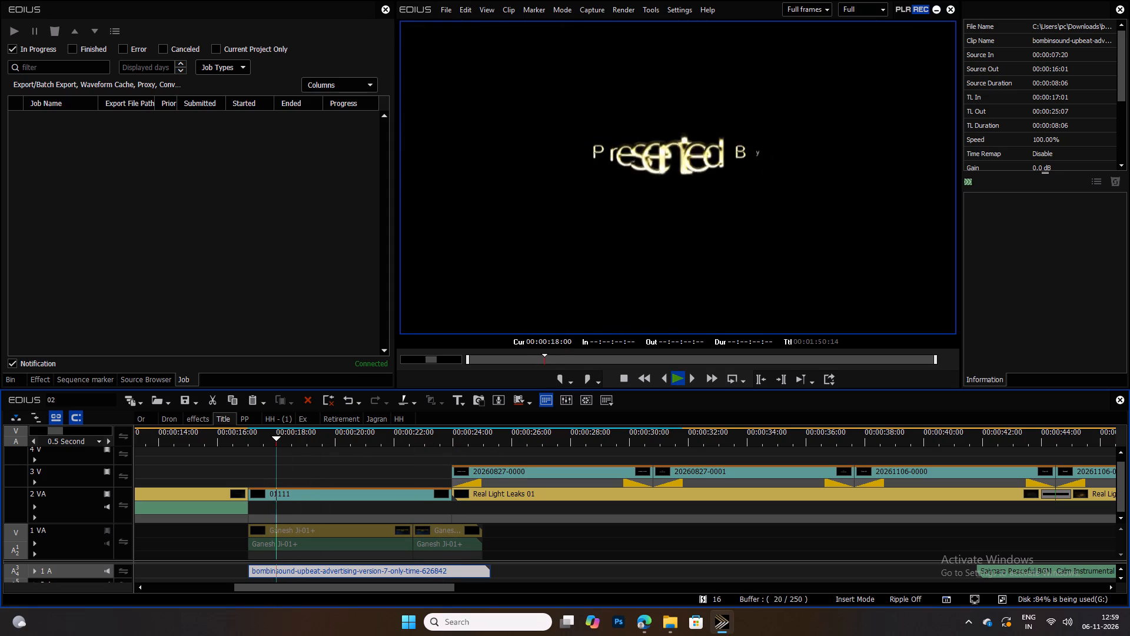
{"action": "left_click", "coordinate": [255, 456]}
{"action": "left_click", "coordinate": [255, 438]}
{"action": "left_click", "coordinate": [247, 438]}
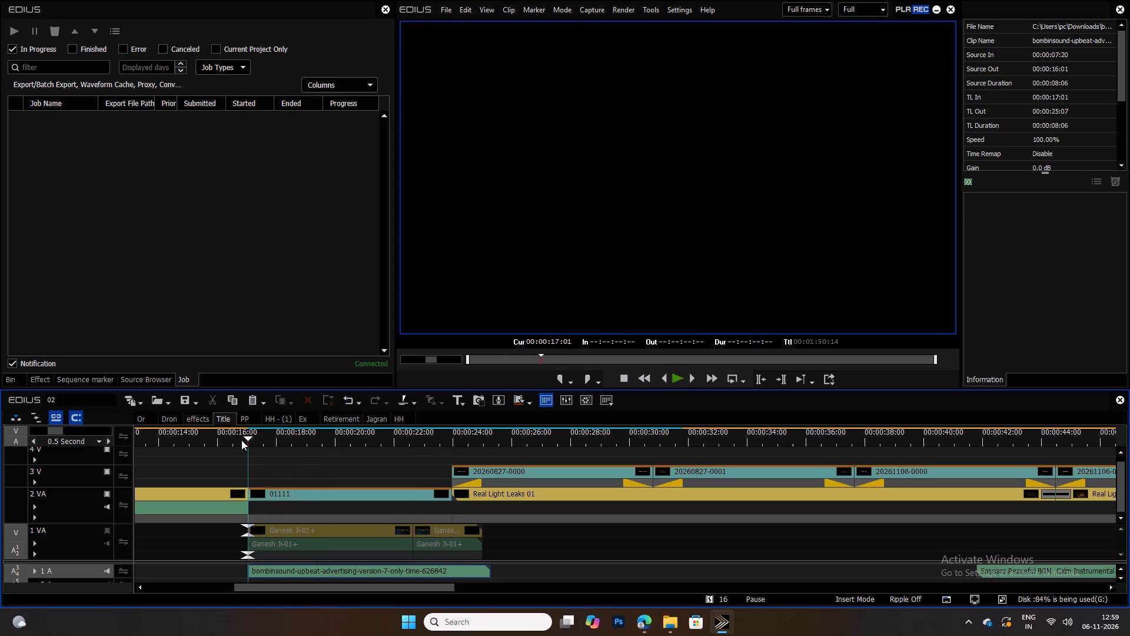
{"action": "key", "text": "space"}
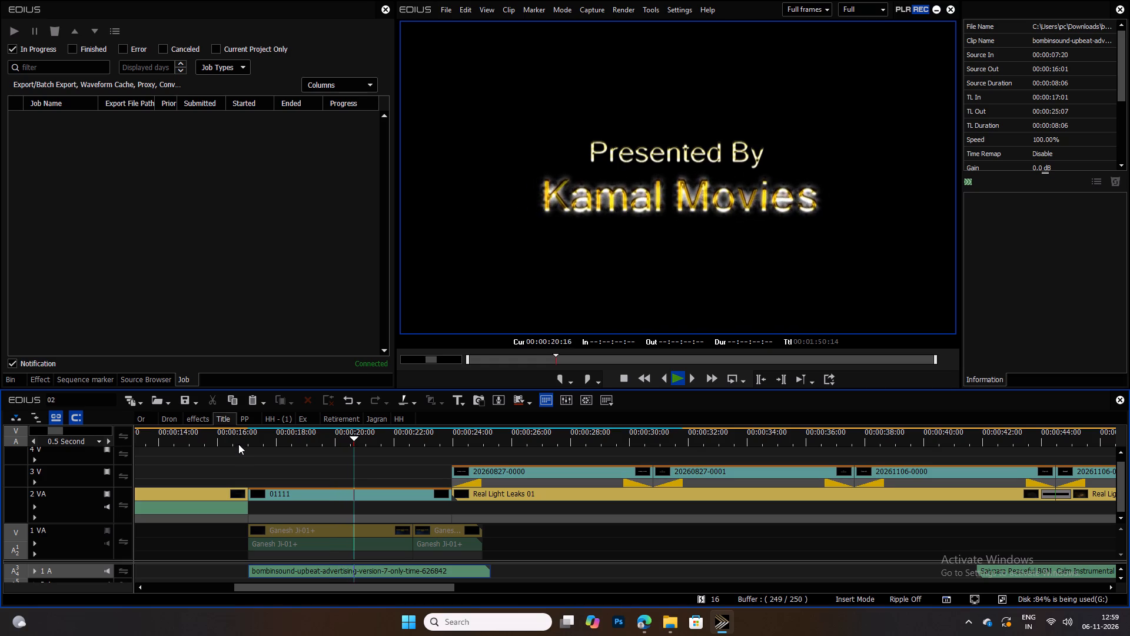
{"action": "left_click_drag", "start_coordinate": [237, 442], "coordinate": [214, 444]}
{"action": "key", "text": "space"}
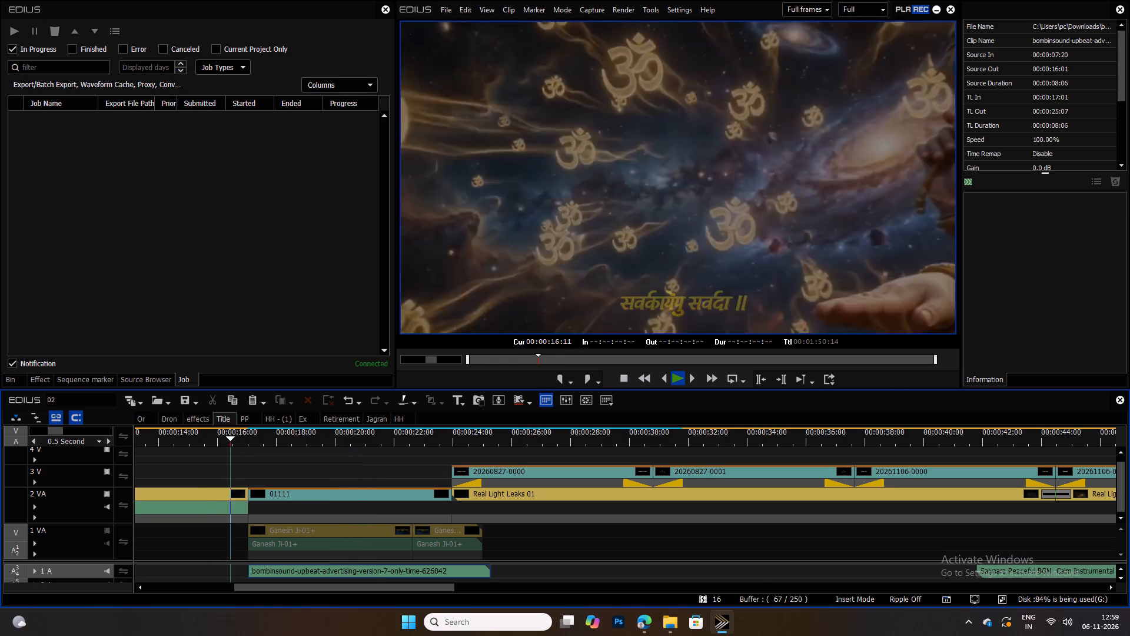
{"action": "key", "text": "space"}
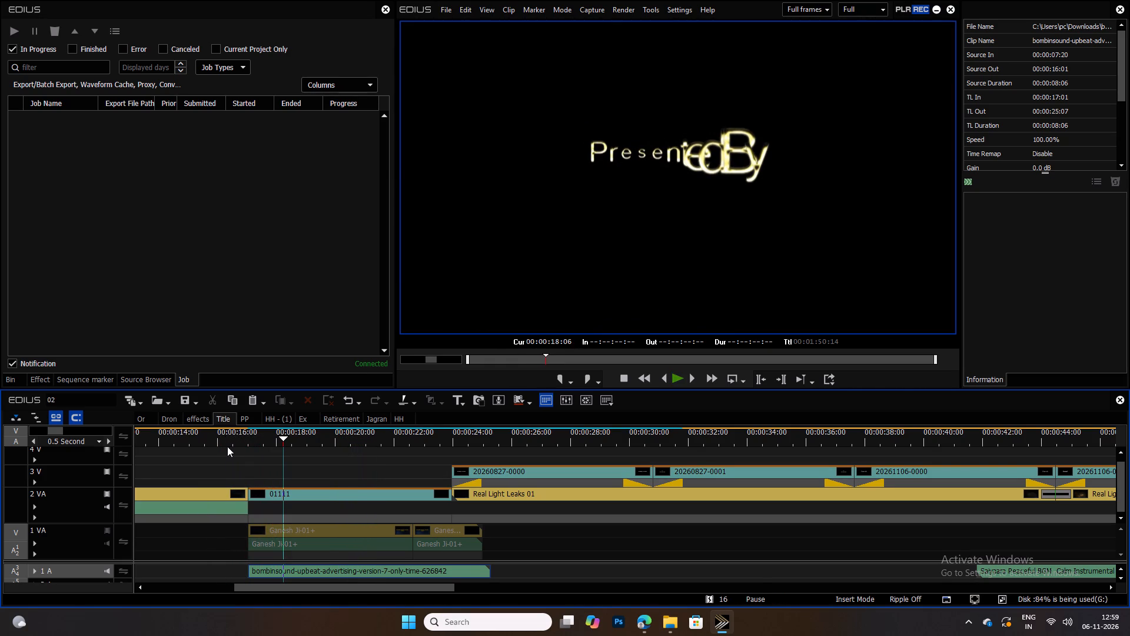
Move the opening Ganesh Ji-01+ clip from track 2VA to track 1VA, starting at 00:00:00:00, and save the project.
{"action": "left_click_drag", "start_coordinate": [228, 446], "coordinate": [247, 447]}
{"action": "left_click", "coordinate": [247, 441]}
{"action": "scroll", "coordinate": [214, 505], "scroll_direction": "up", "scroll_amount": 3, "text": "ctrl"}
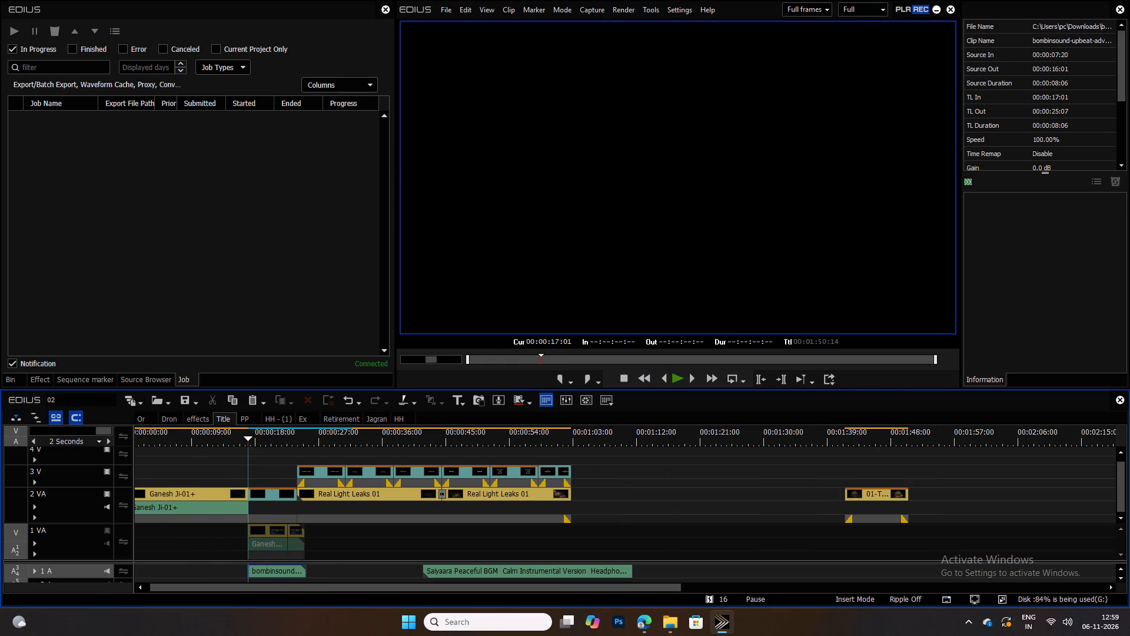
{"action": "left_click_drag", "start_coordinate": [187, 497], "coordinate": [181, 535]}
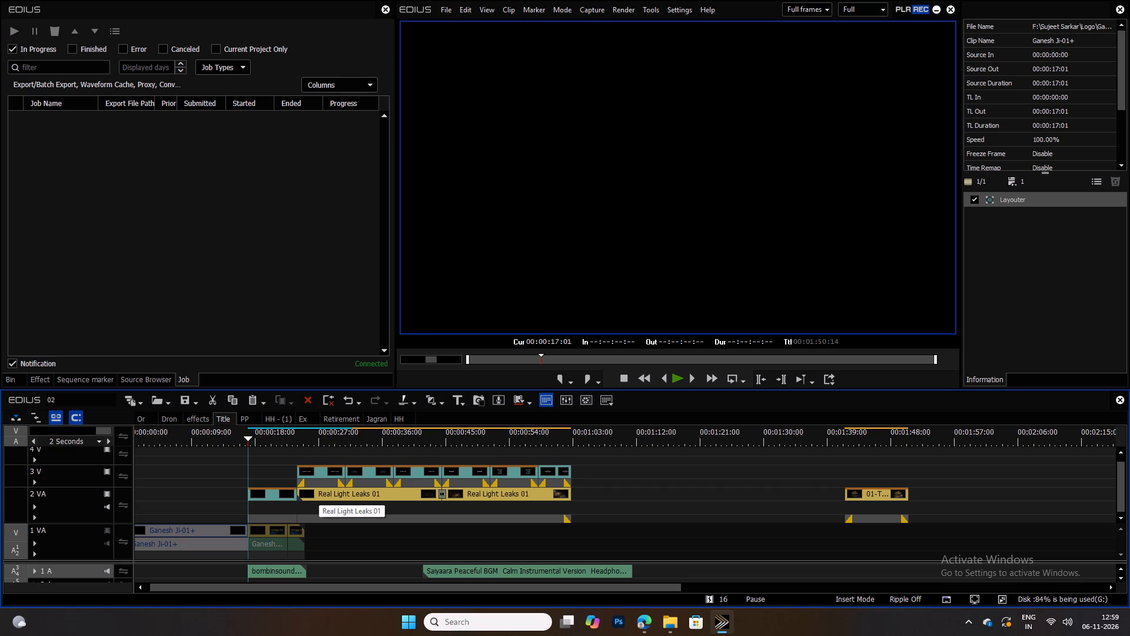
{"action": "key", "text": "ctrl+s"}
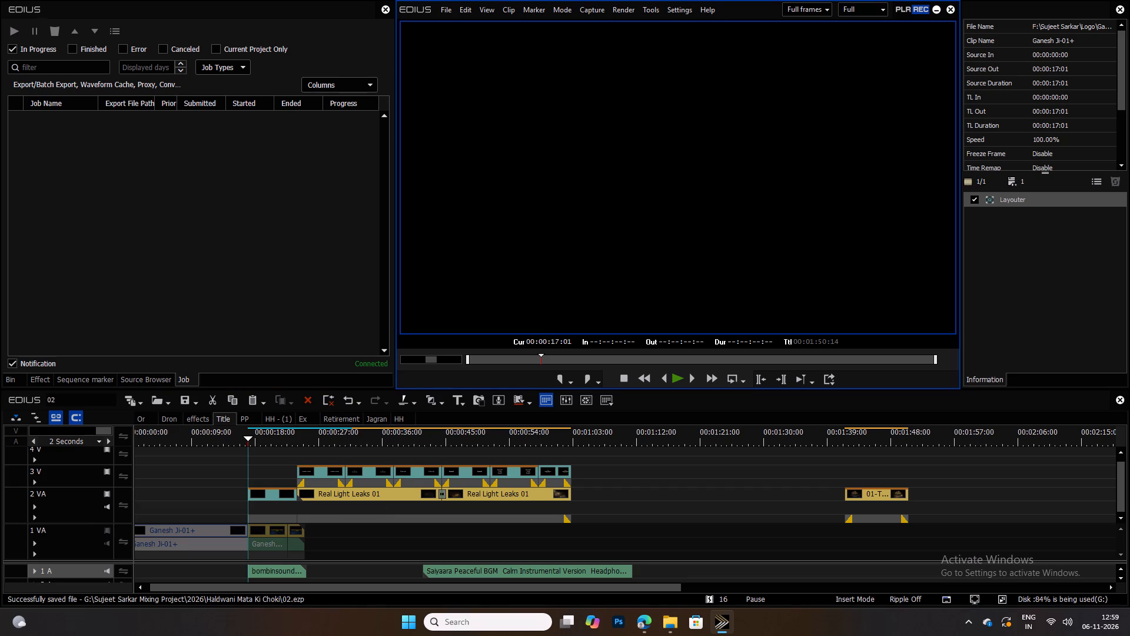
Switch to File Explorer and look through the Logo folders on drives E: and F:, showing the E: folder's files as thumbnails.
{"action": "left_click", "coordinate": [667, 621]}
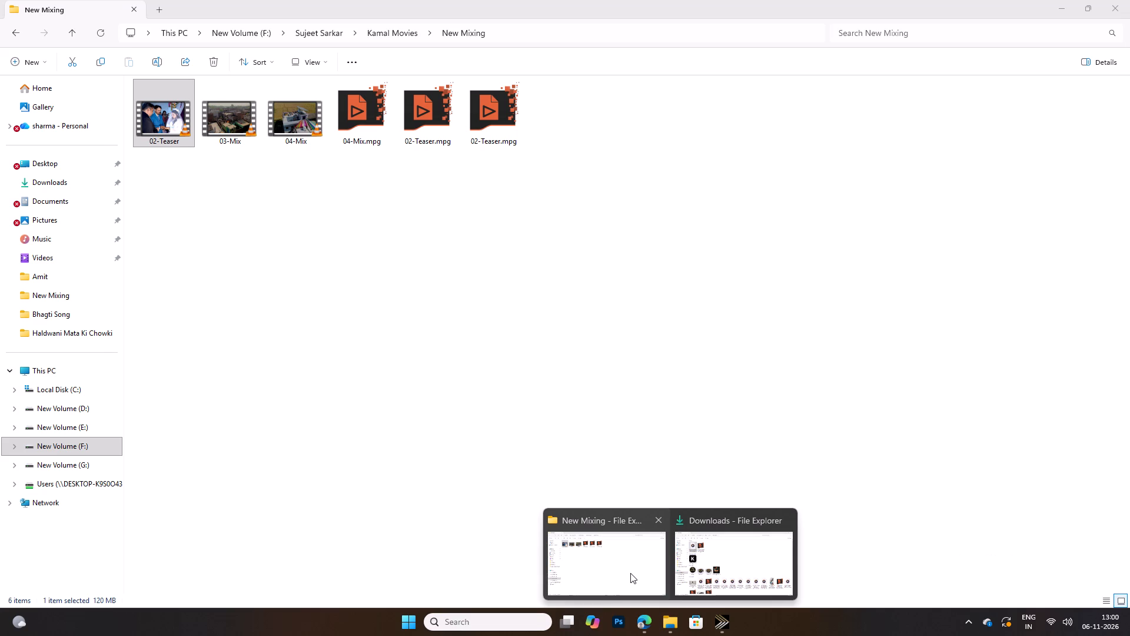
{"action": "key", "text": "super+d"}
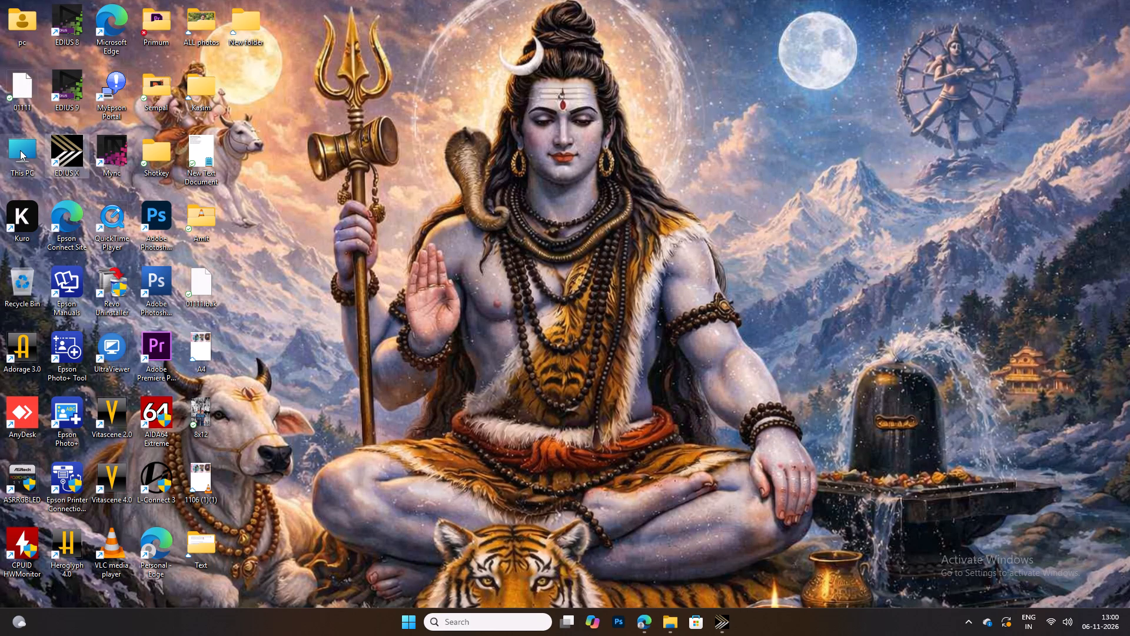
{"action": "double_click", "coordinate": [20, 150]}
{"action": "double_click", "coordinate": [510, 105]}
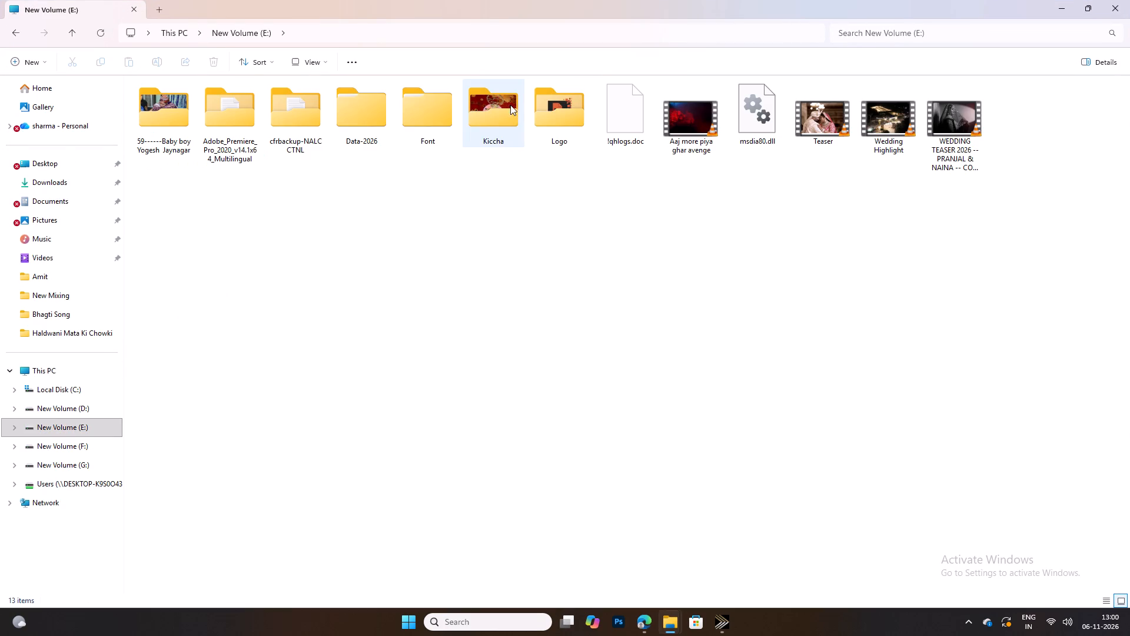
{"action": "double_click", "coordinate": [554, 112]}
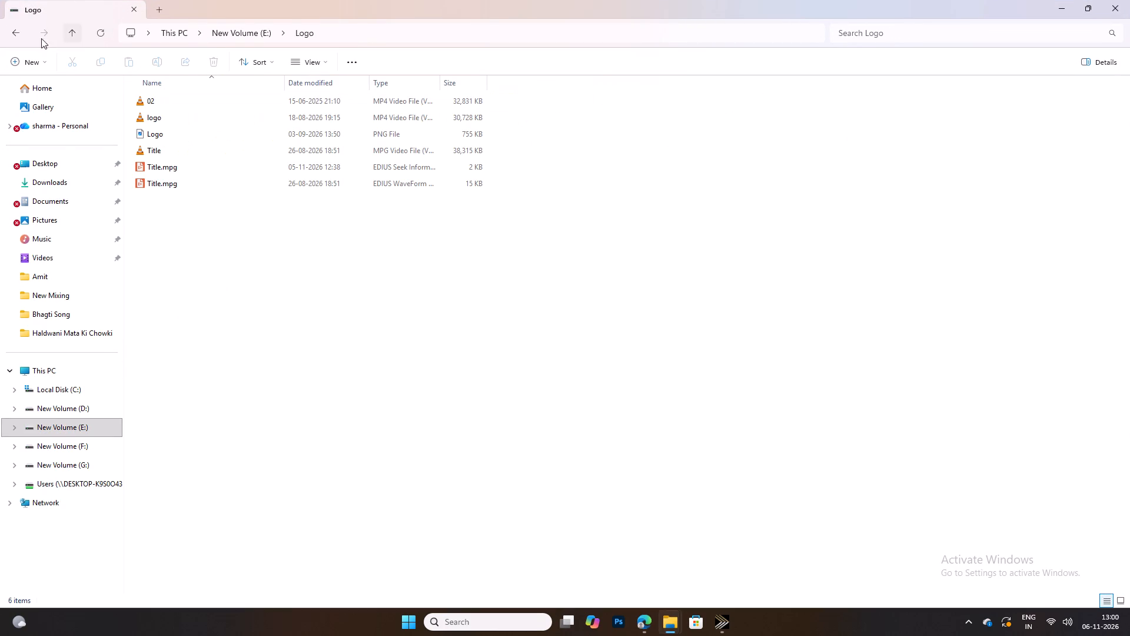
{"action": "right_click", "coordinate": [369, 246]}
{"action": "left_click", "coordinate": [551, 276]}
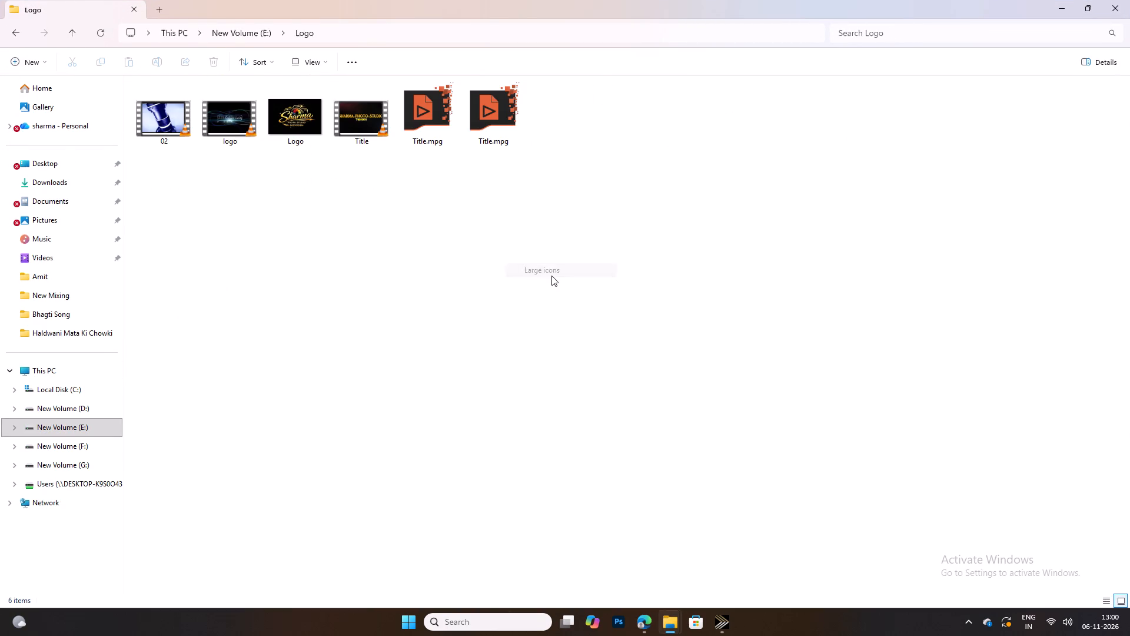
{"action": "left_click", "coordinate": [15, 34]}
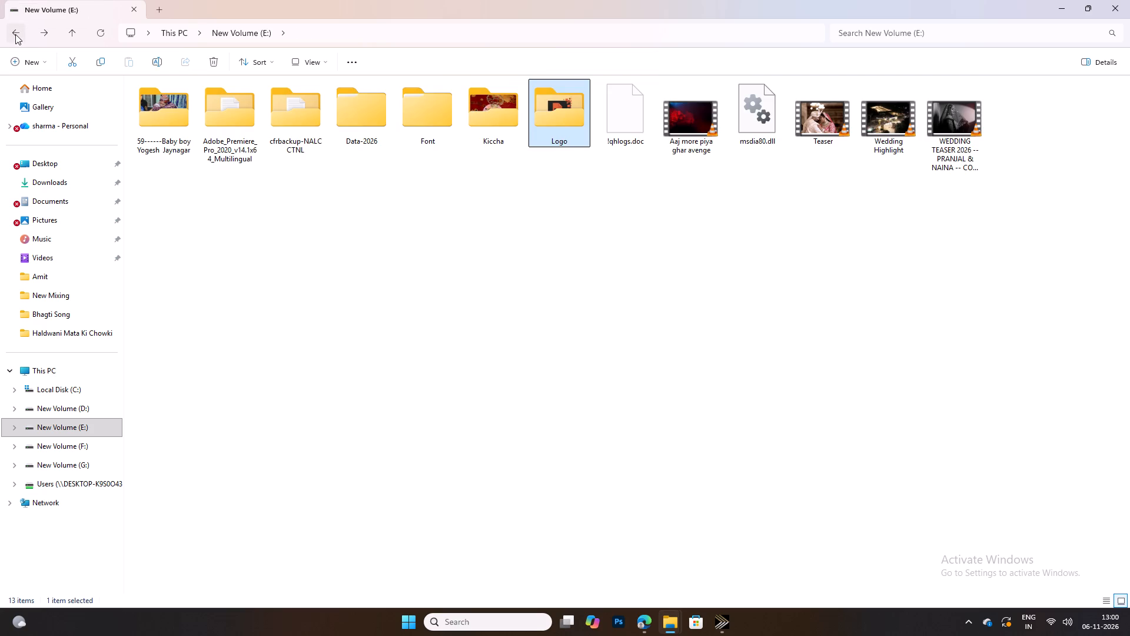
{"action": "left_click", "coordinate": [15, 34]}
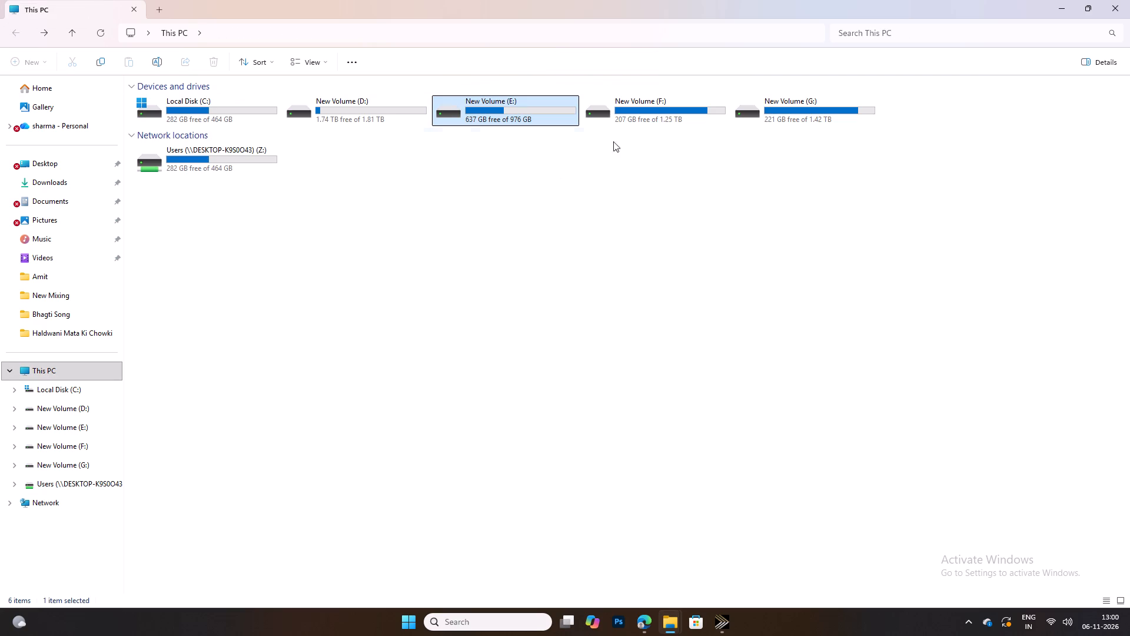
{"action": "double_click", "coordinate": [680, 108]}
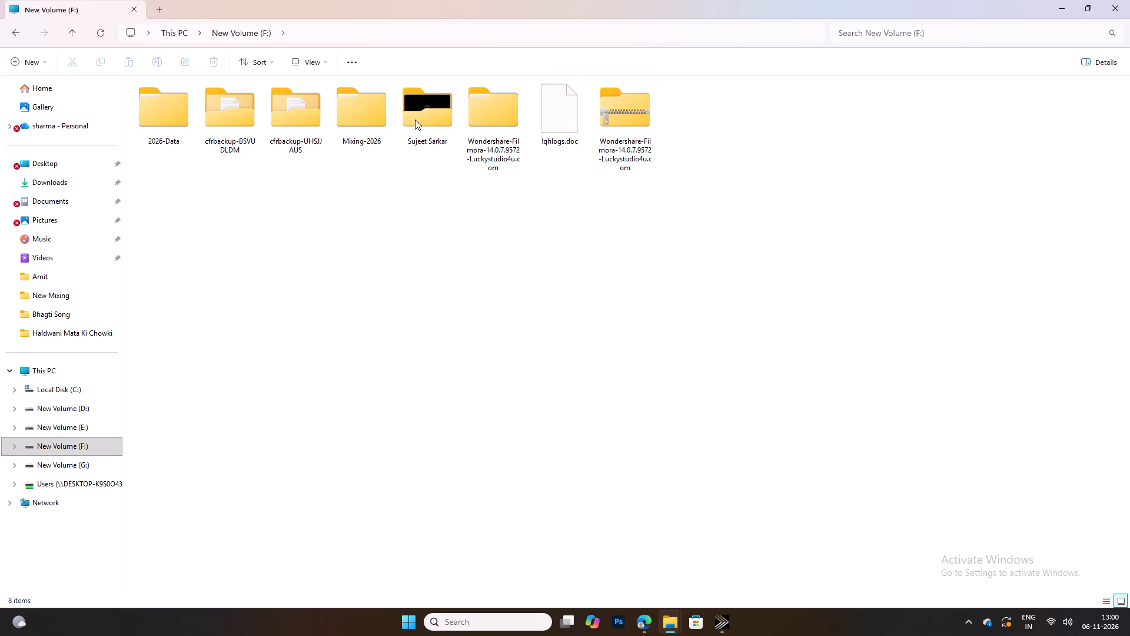
{"action": "double_click", "coordinate": [411, 120]}
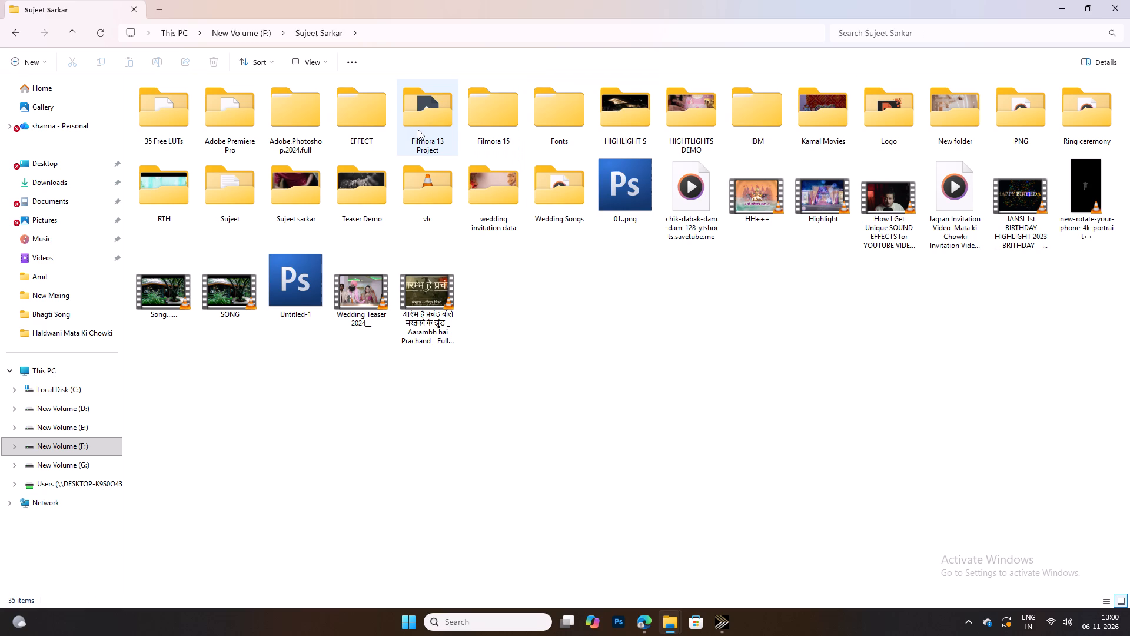
{"action": "key", "text": "l"}
{"action": "double_click", "coordinate": [898, 110]}
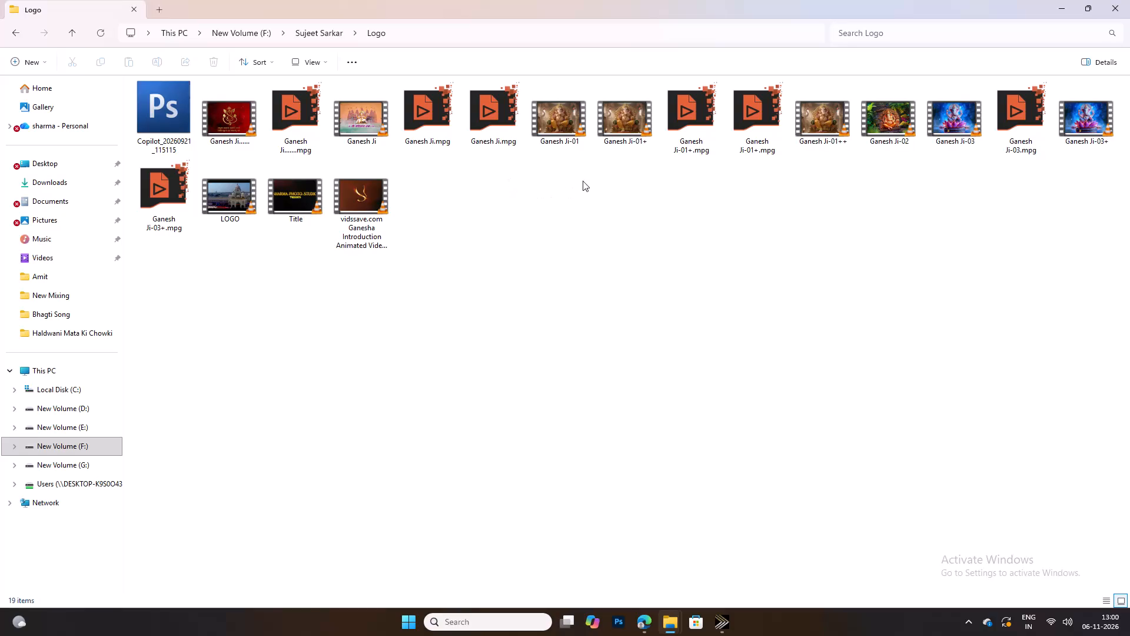
{"action": "key", "text": "BackSpace"}
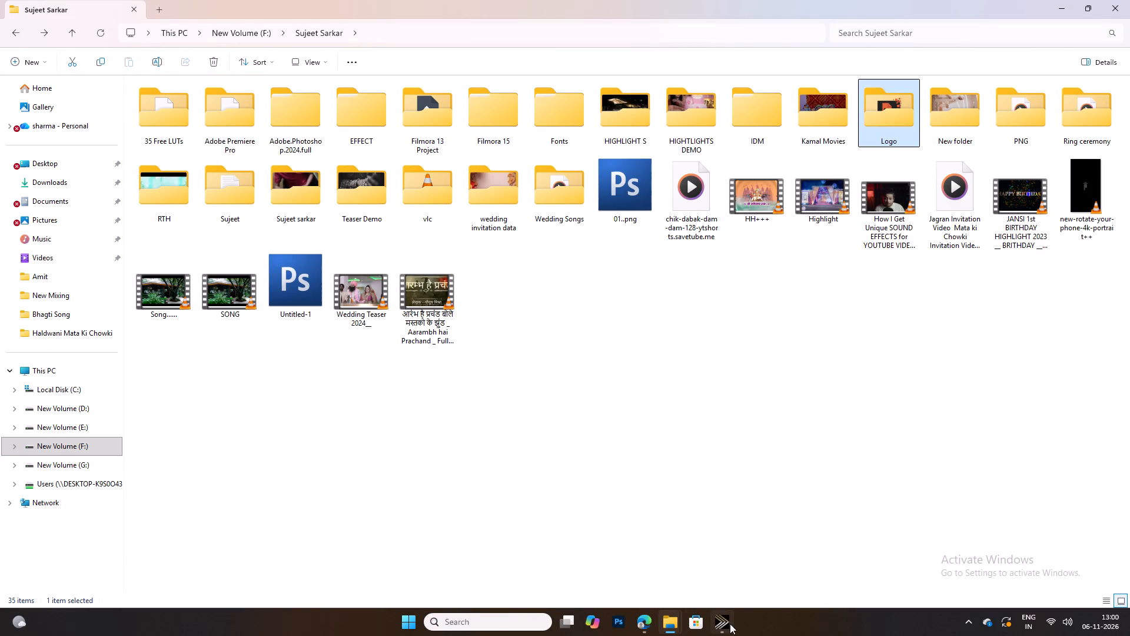
Switch to Pixabay in the browser and preview the listed sound effects from Blowtorch through Whoosh Bright Panning 6.
{"action": "left_click", "coordinate": [645, 622]}
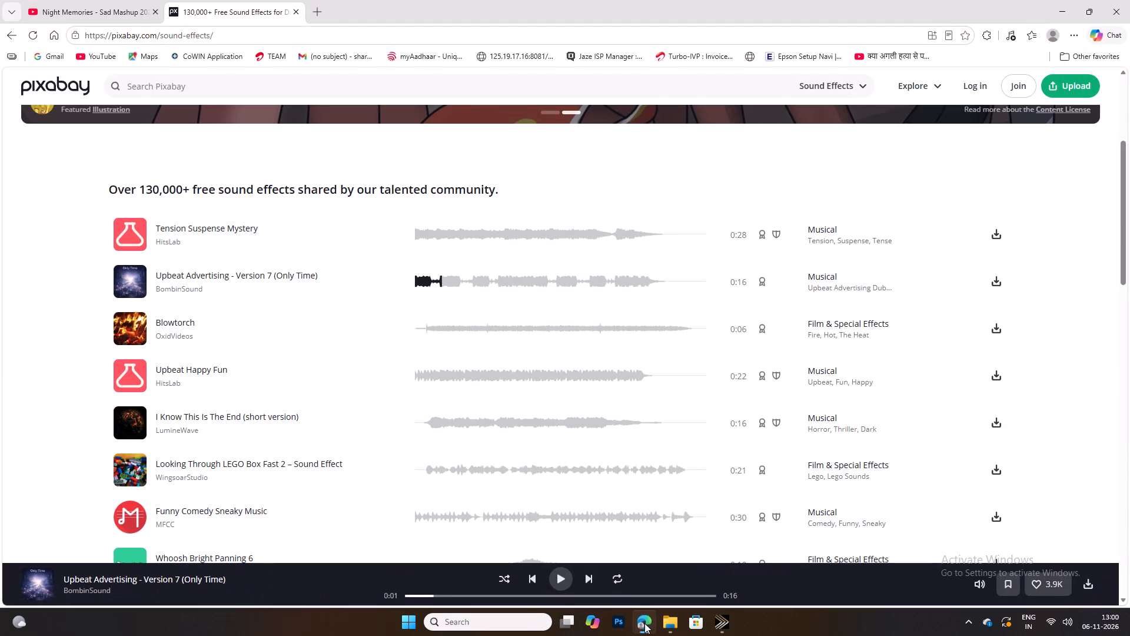
{"action": "left_click", "coordinate": [126, 327]}
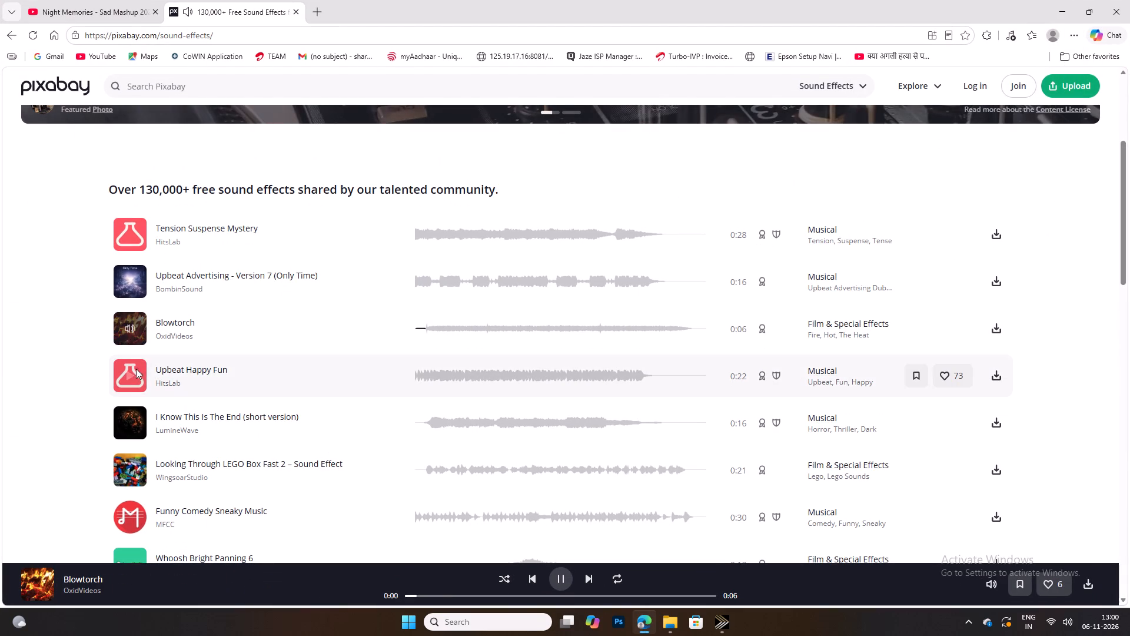
{"action": "left_click", "coordinate": [130, 375]}
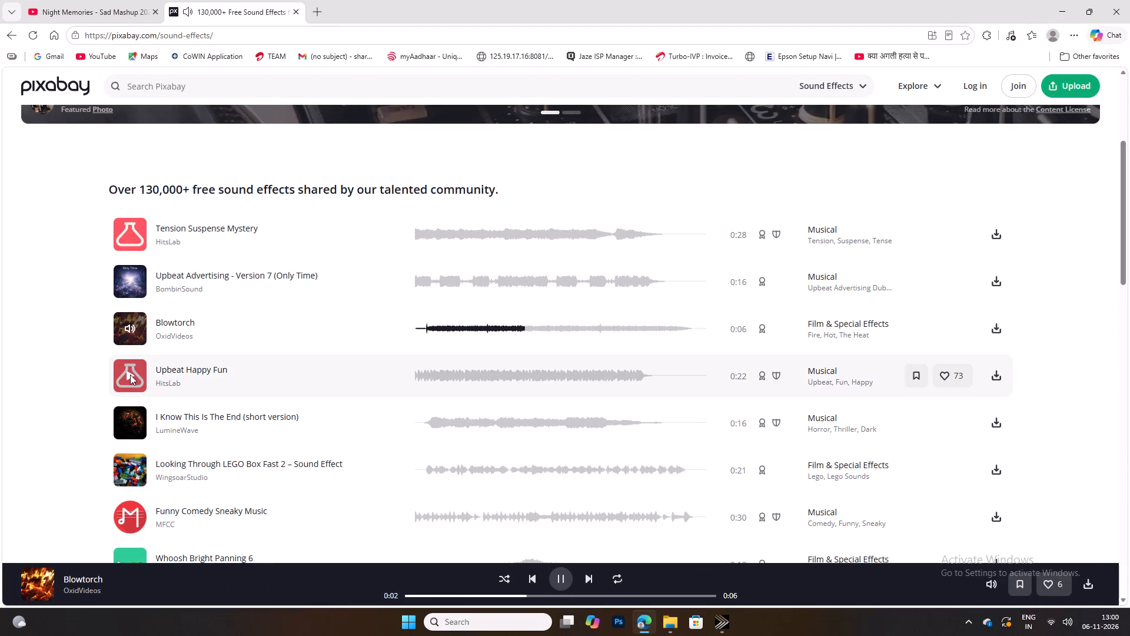
{"action": "left_click", "coordinate": [130, 423]}
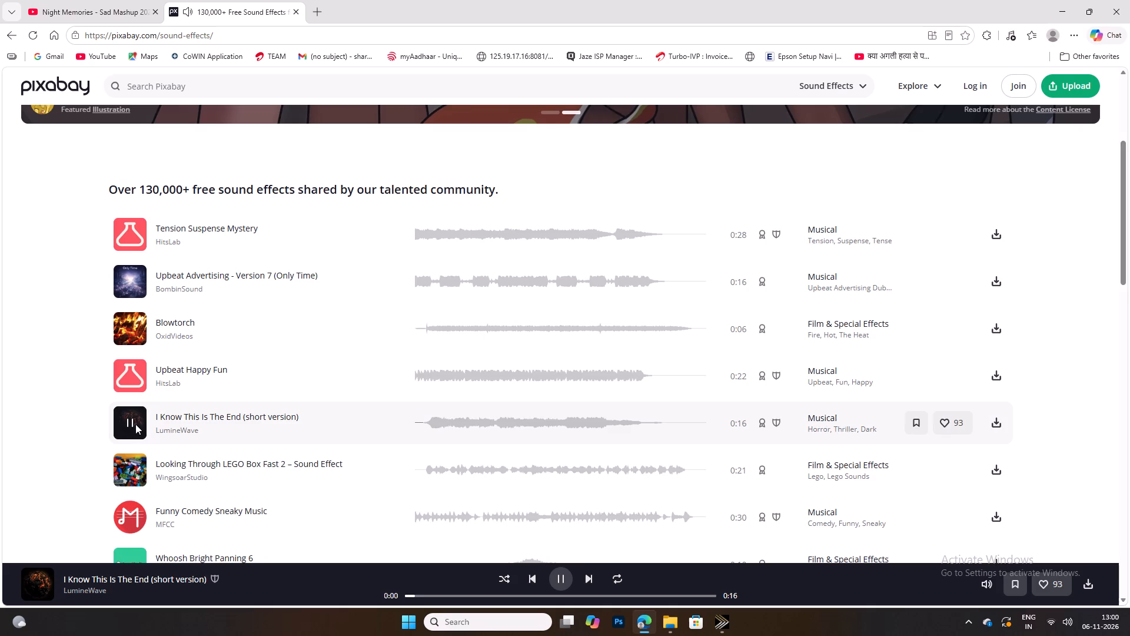
{"action": "scroll", "coordinate": [136, 423], "scroll_direction": "down", "scroll_amount": 1}
{"action": "left_click", "coordinate": [131, 409]}
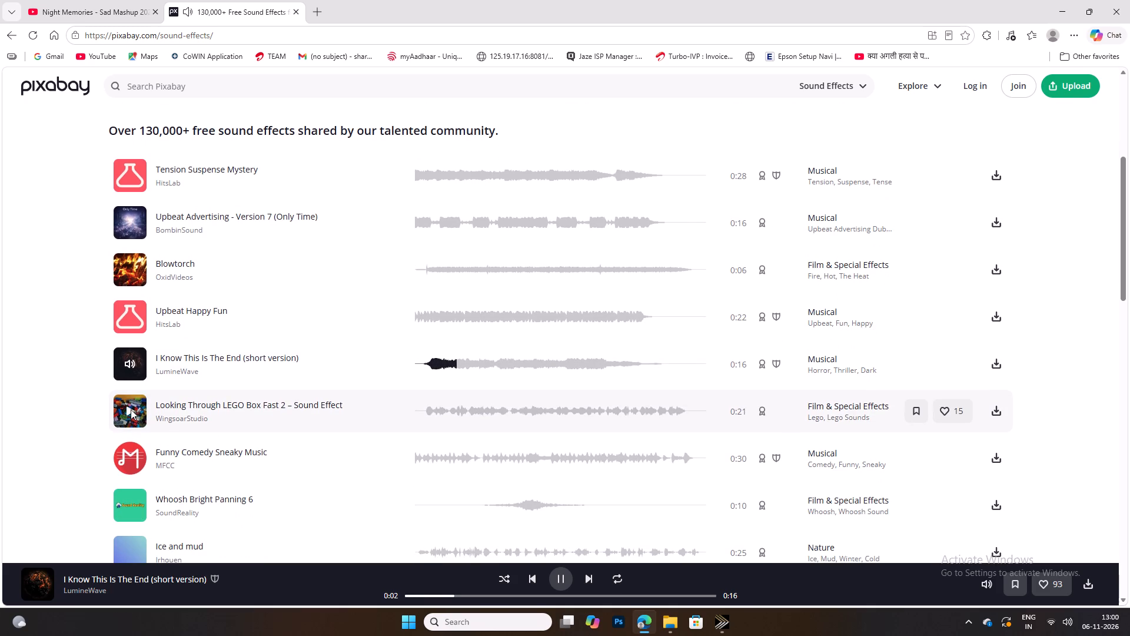
{"action": "scroll", "coordinate": [141, 422], "scroll_direction": "down", "scroll_amount": 2}
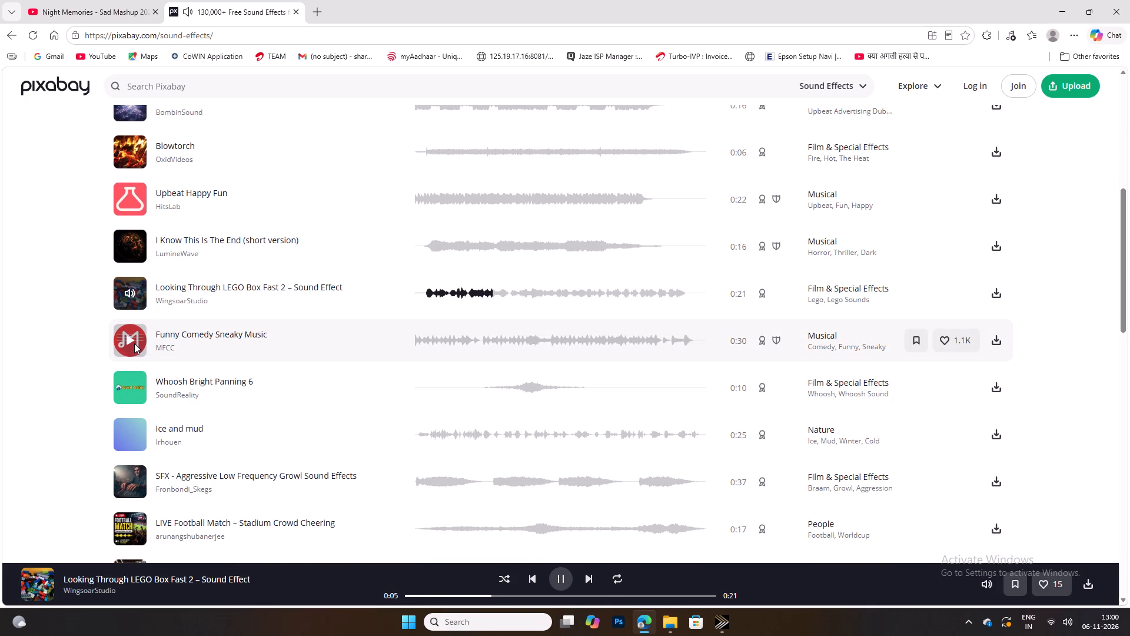
{"action": "left_click", "coordinate": [131, 341]}
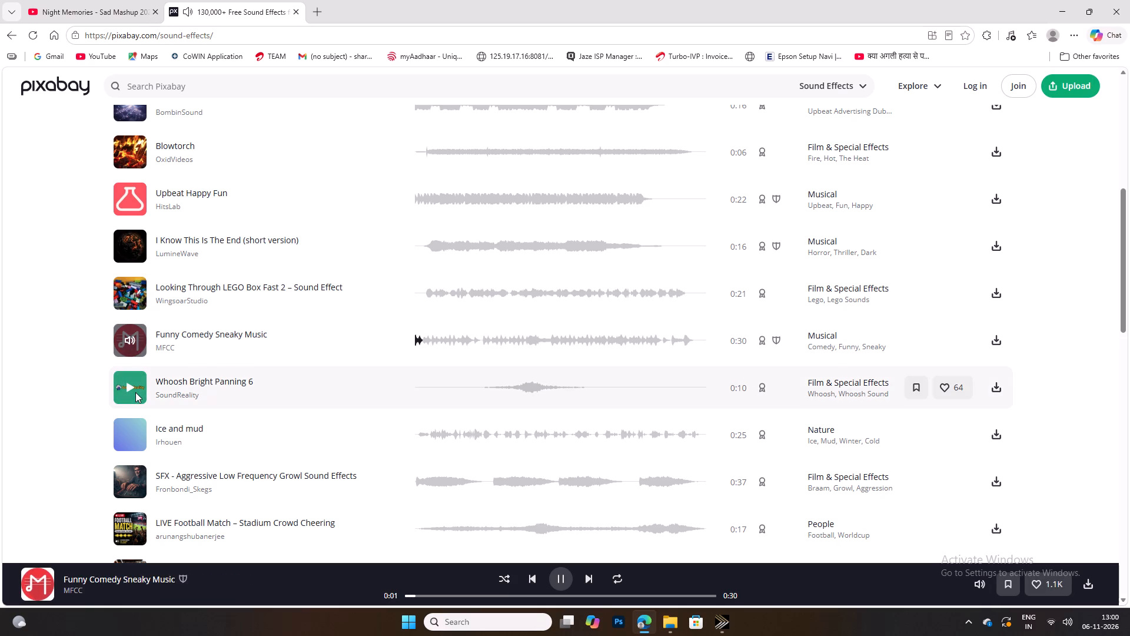
{"action": "left_click", "coordinate": [127, 385]}
{"action": "scroll", "coordinate": [132, 410], "scroll_direction": "down", "scroll_amount": 1}
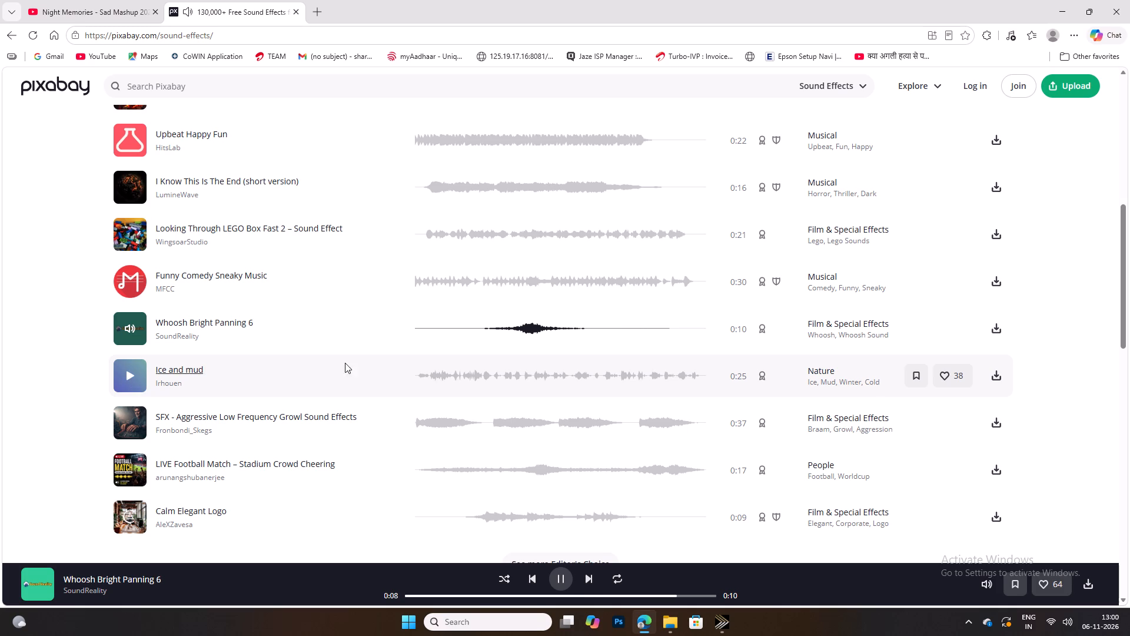
Download the Whoosh Bright Panning 6 sound effect by SoundReality, requesting the download a second time.
{"action": "left_click", "coordinate": [998, 327]}
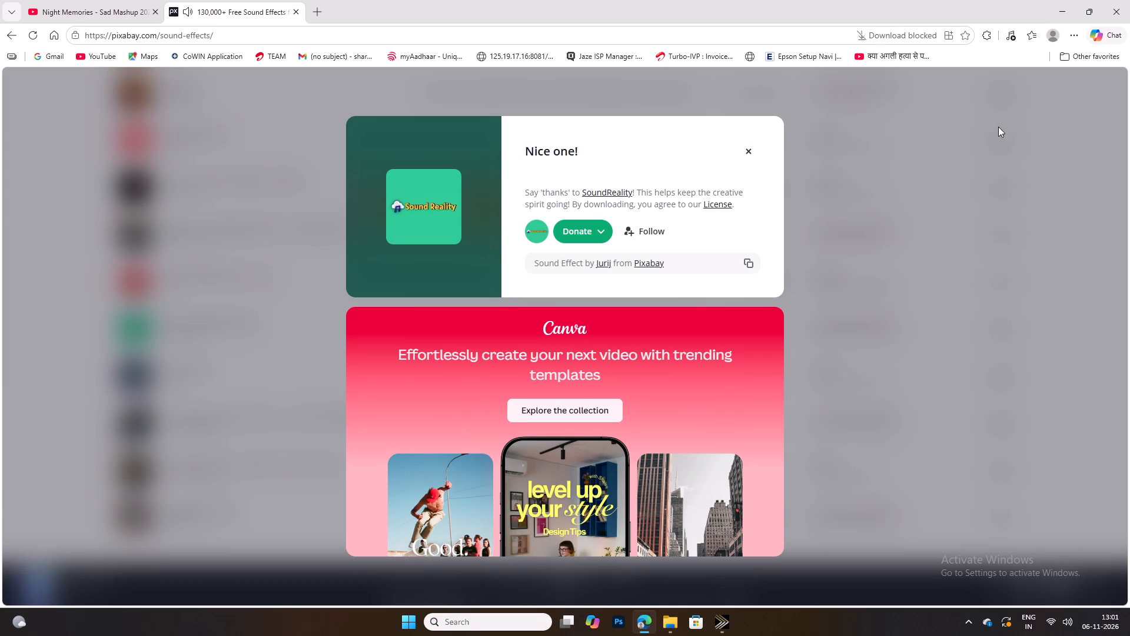
{"action": "left_click", "coordinate": [755, 149]}
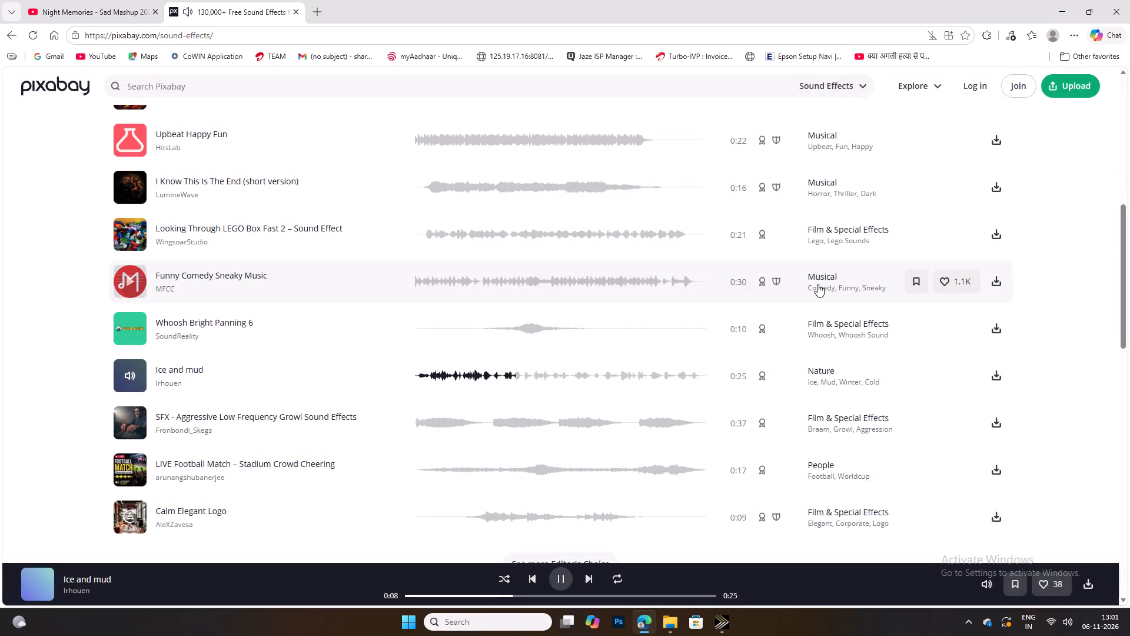
{"action": "left_click", "coordinate": [999, 327]}
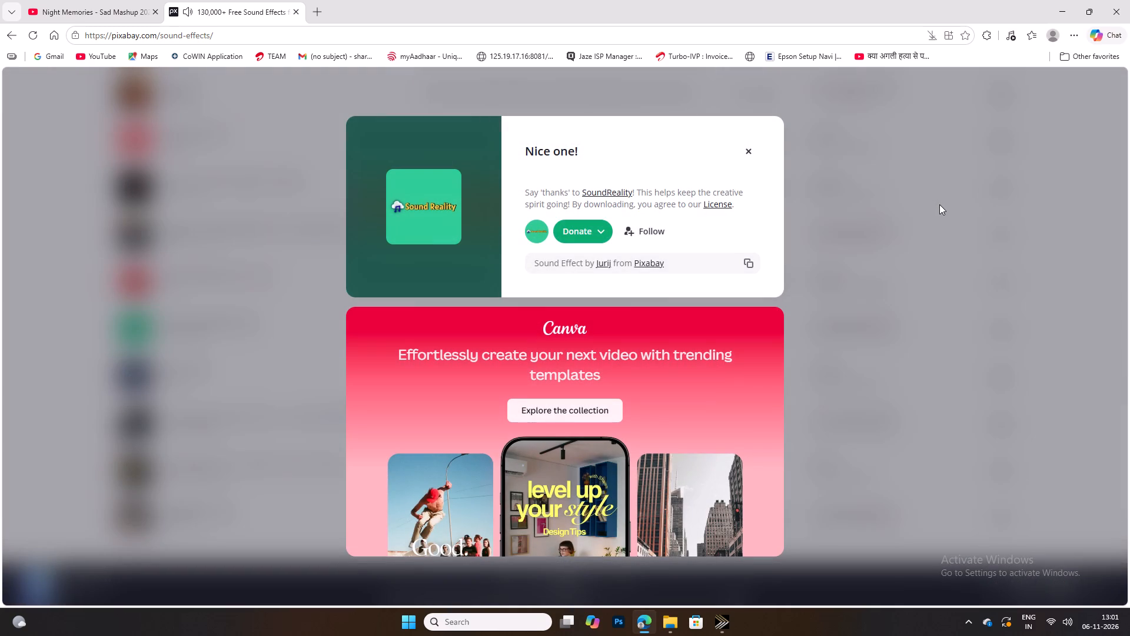
Check the browser's downloads list and the Downloads folder for the Whoosh Bright Panning 6 file, and dismiss the thank-you message.
{"action": "key", "text": "shift+j"}
{"action": "key", "text": "ctrl+j"}
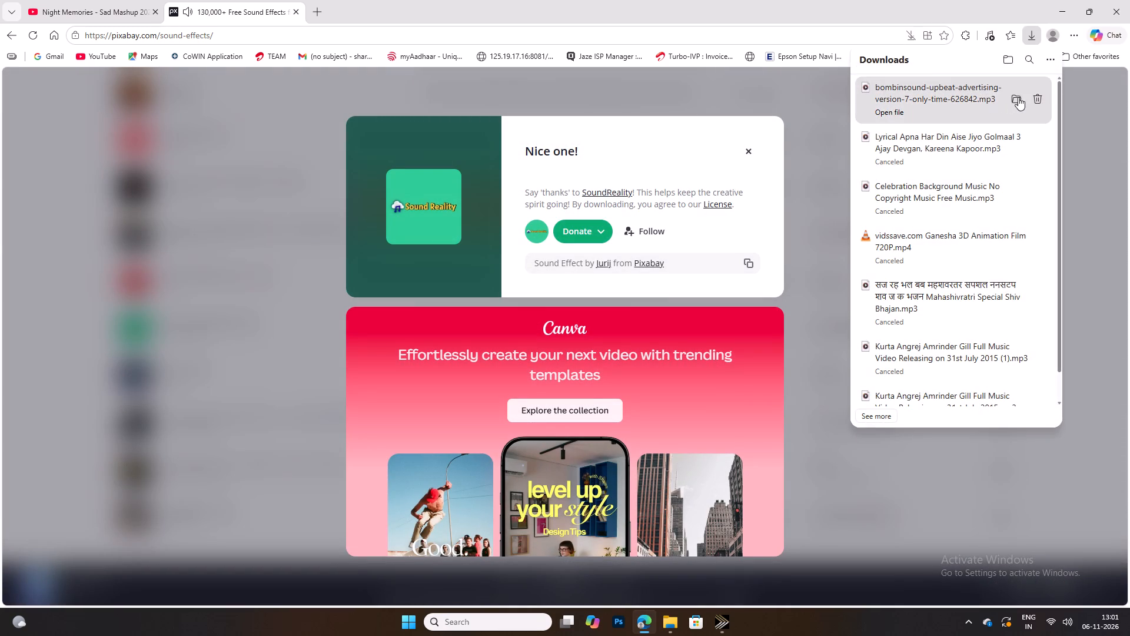
{"action": "left_click", "coordinate": [1018, 97]}
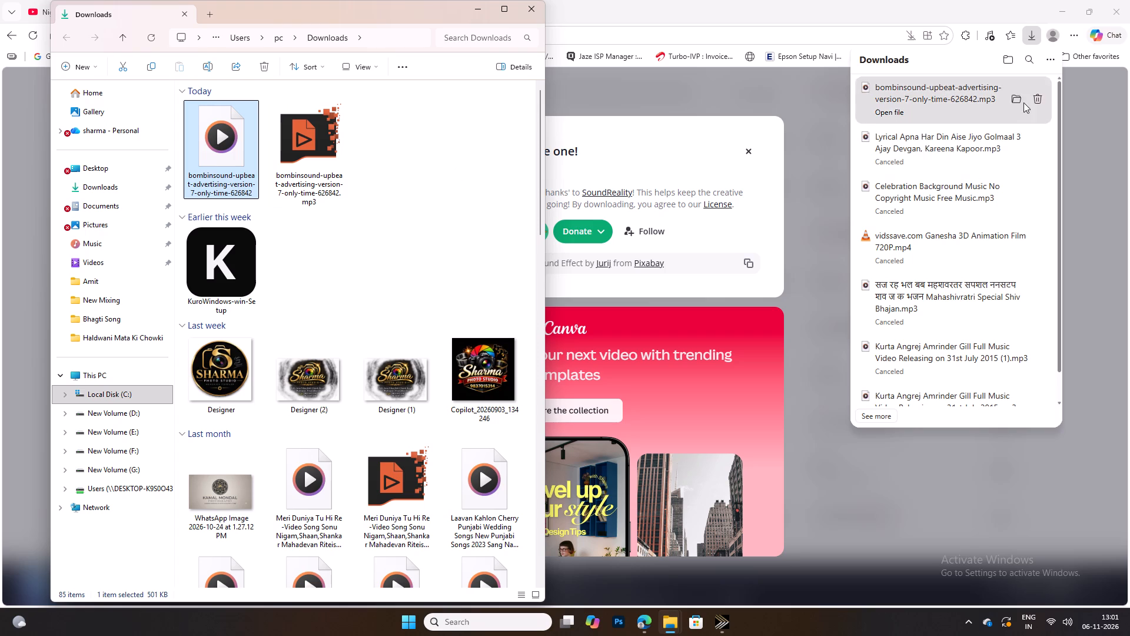
{"action": "left_click", "coordinate": [530, 3]}
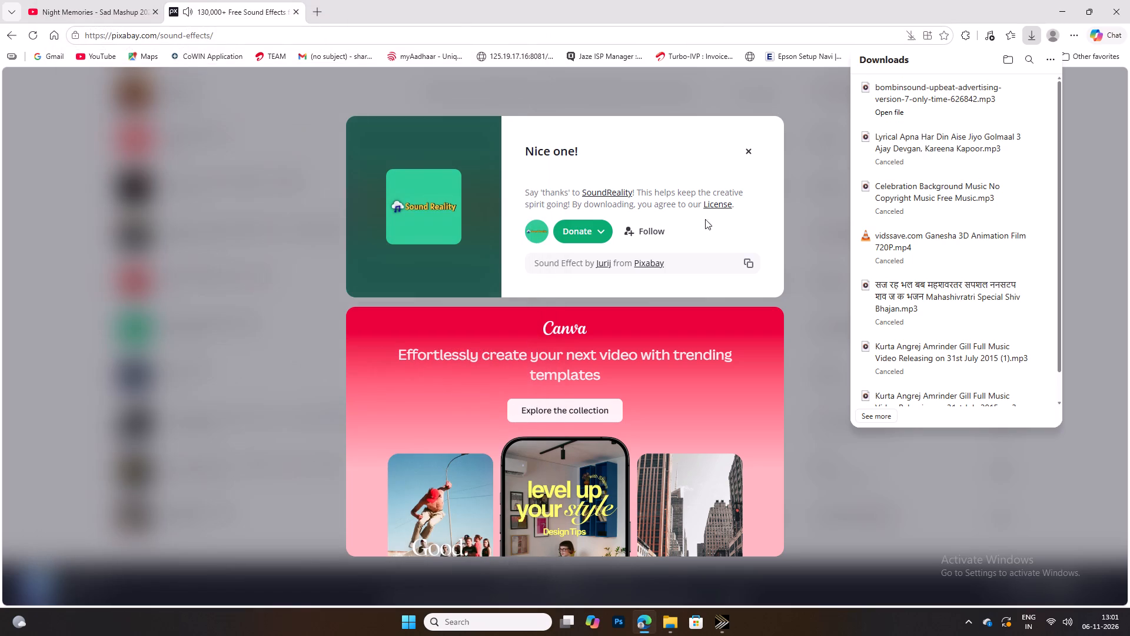
{"action": "left_click", "coordinate": [750, 151]}
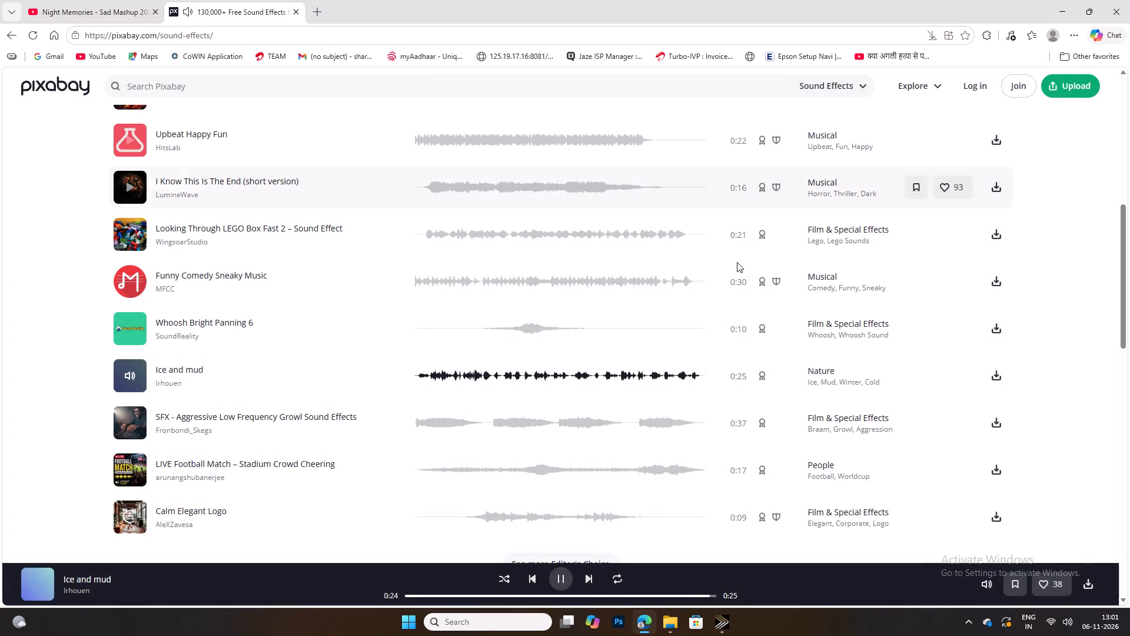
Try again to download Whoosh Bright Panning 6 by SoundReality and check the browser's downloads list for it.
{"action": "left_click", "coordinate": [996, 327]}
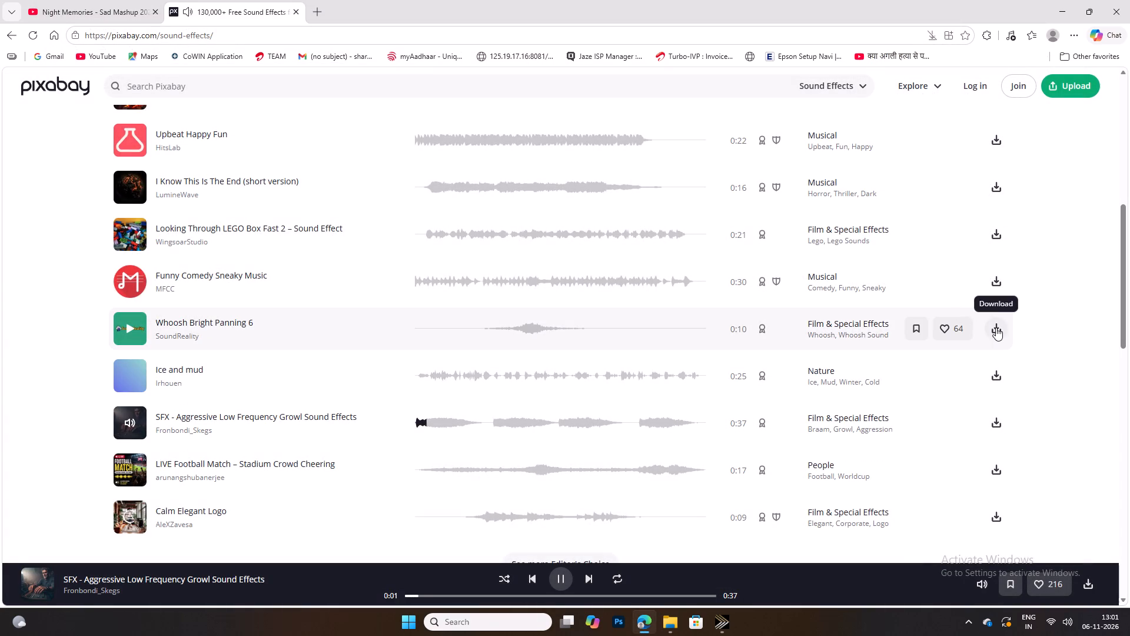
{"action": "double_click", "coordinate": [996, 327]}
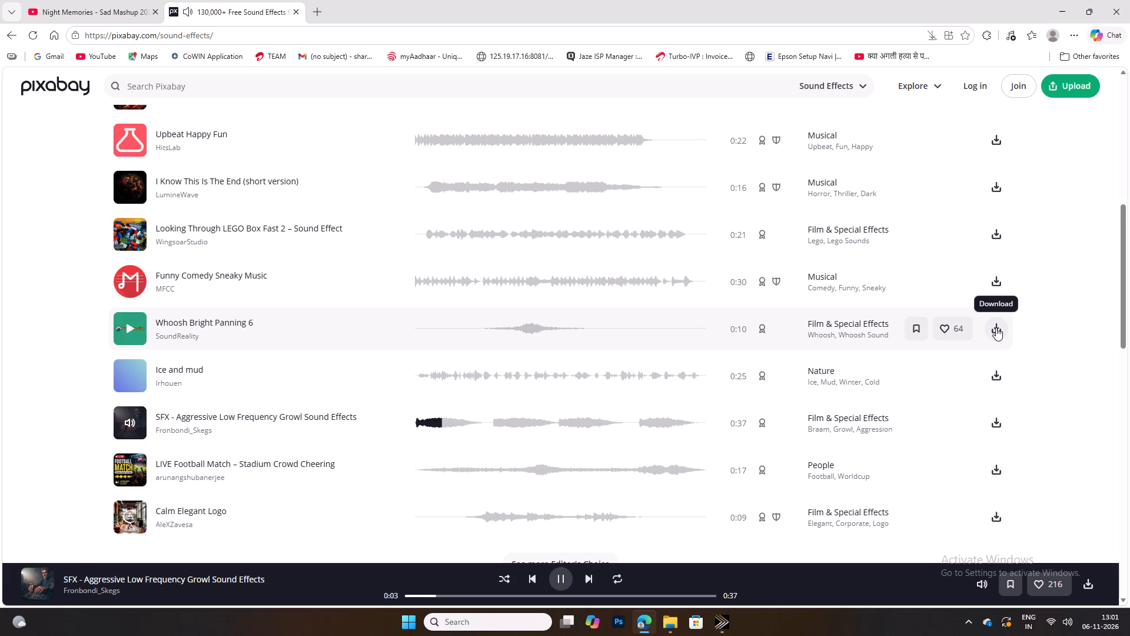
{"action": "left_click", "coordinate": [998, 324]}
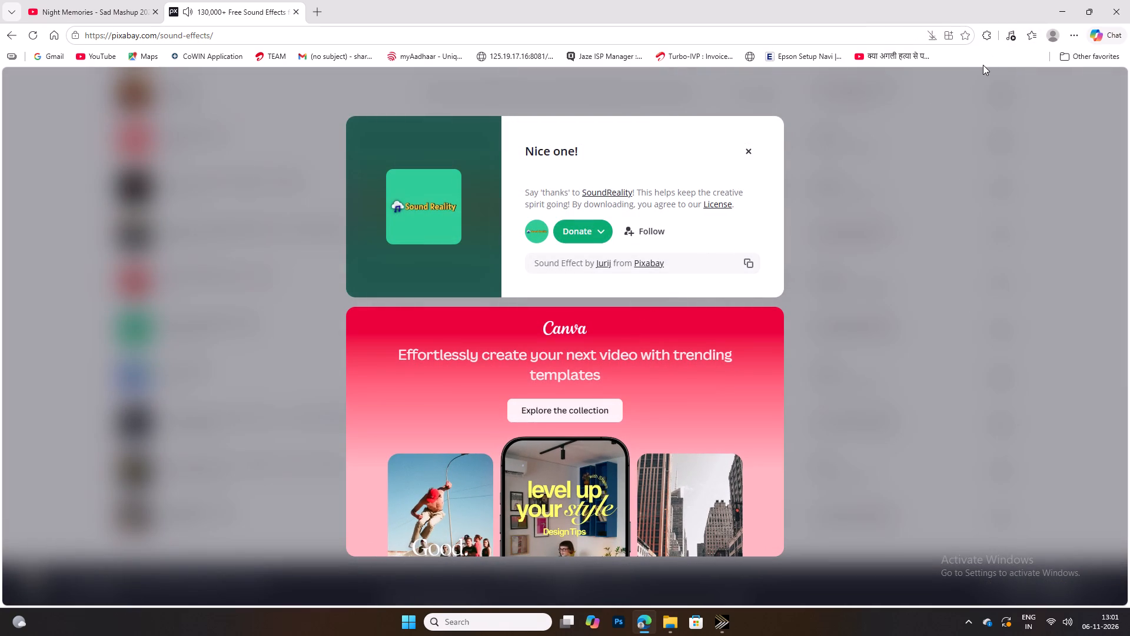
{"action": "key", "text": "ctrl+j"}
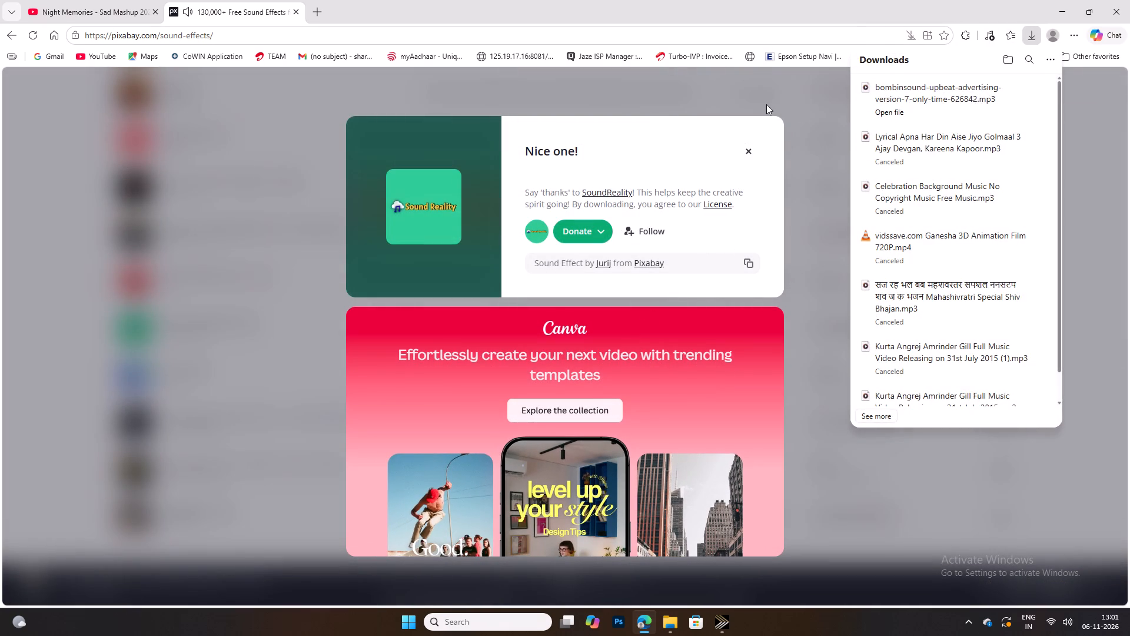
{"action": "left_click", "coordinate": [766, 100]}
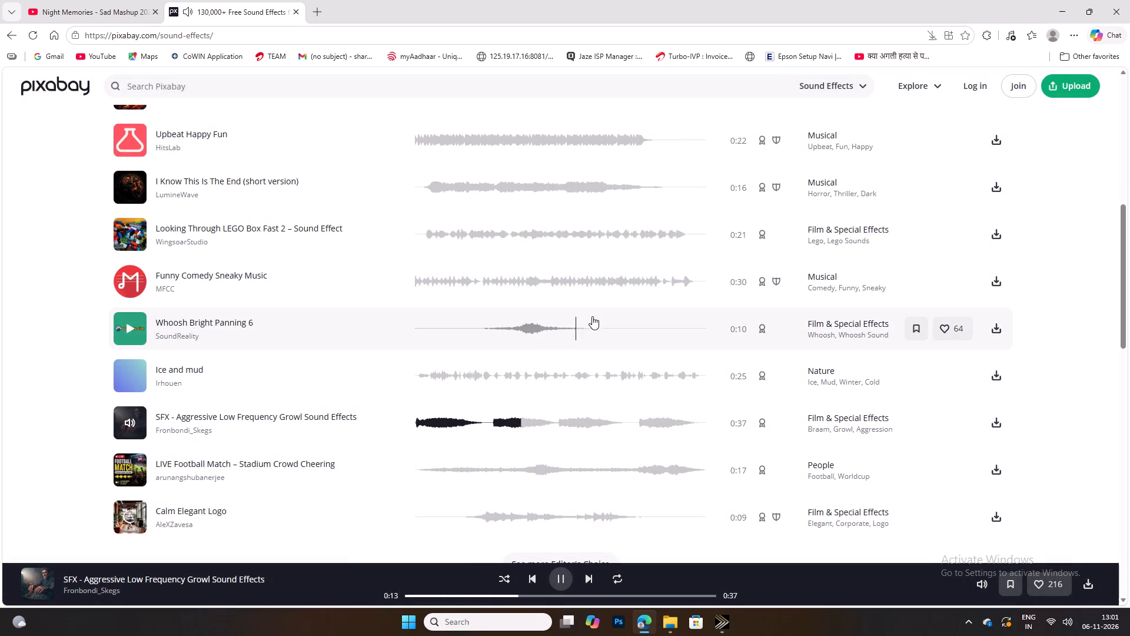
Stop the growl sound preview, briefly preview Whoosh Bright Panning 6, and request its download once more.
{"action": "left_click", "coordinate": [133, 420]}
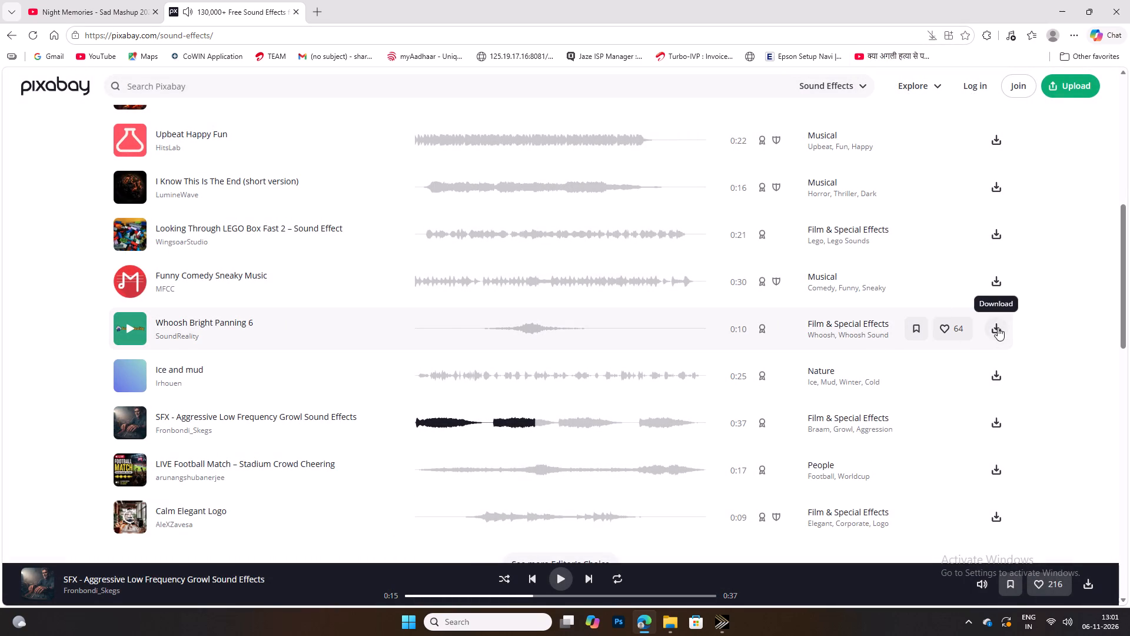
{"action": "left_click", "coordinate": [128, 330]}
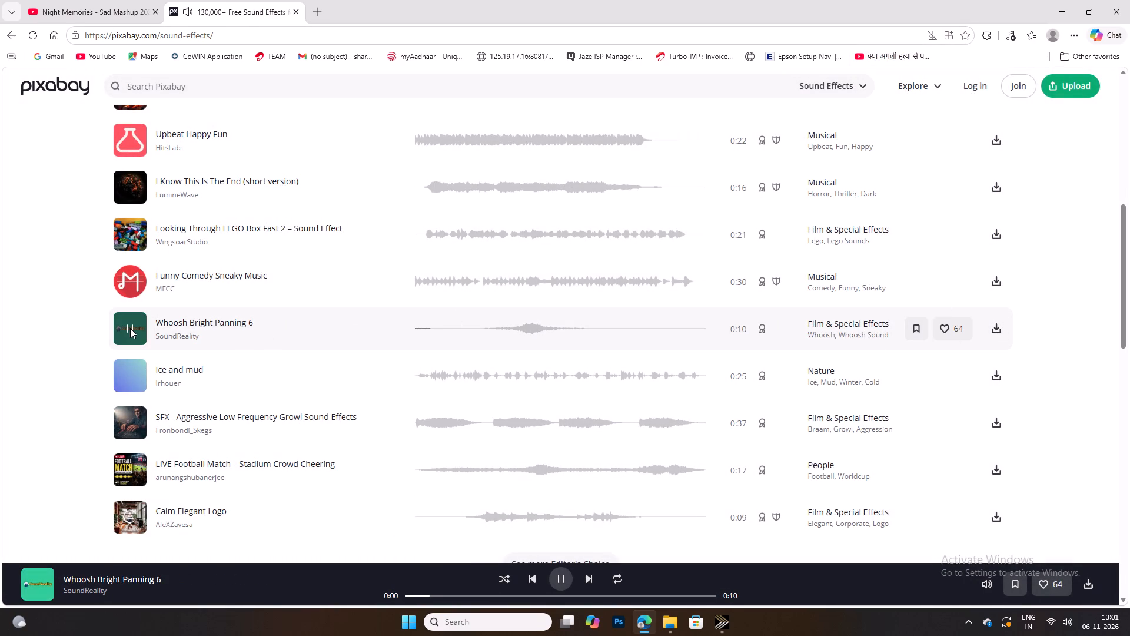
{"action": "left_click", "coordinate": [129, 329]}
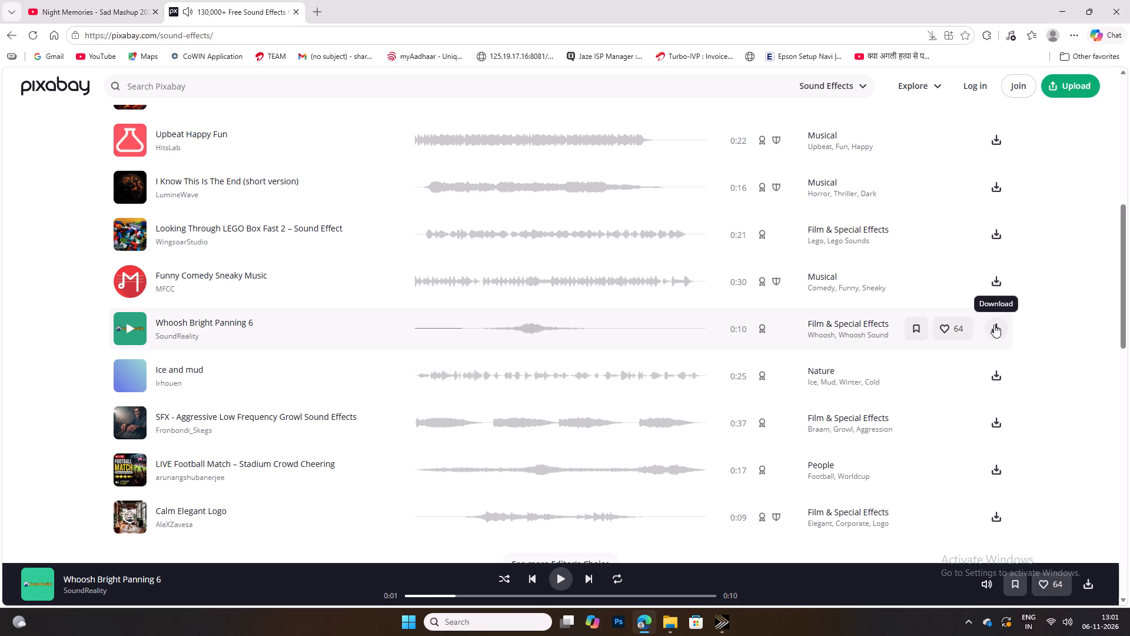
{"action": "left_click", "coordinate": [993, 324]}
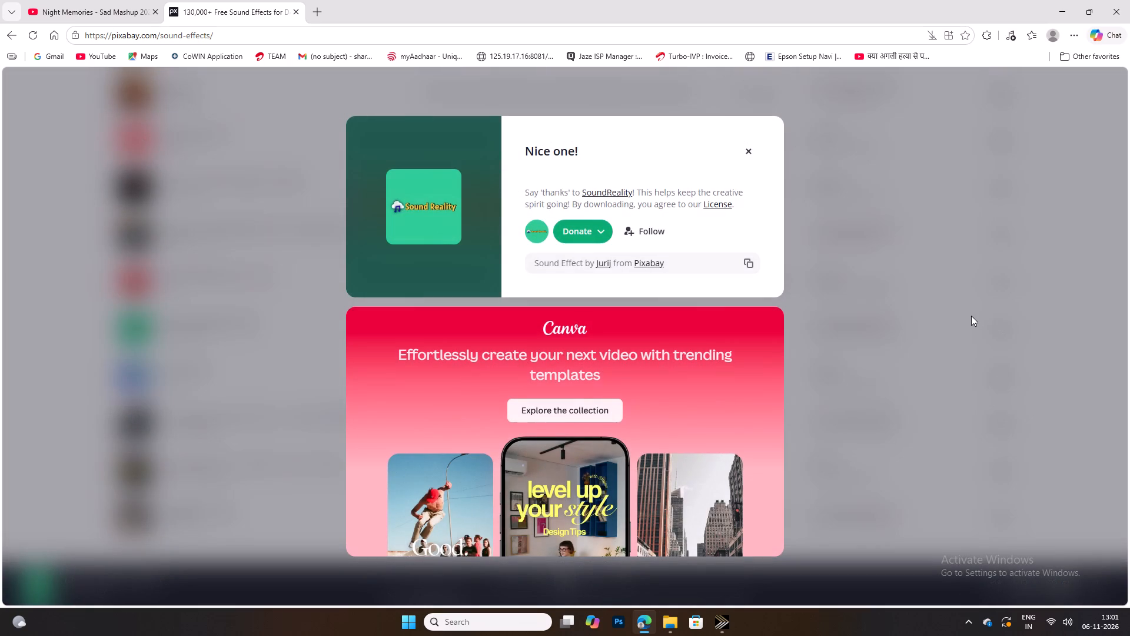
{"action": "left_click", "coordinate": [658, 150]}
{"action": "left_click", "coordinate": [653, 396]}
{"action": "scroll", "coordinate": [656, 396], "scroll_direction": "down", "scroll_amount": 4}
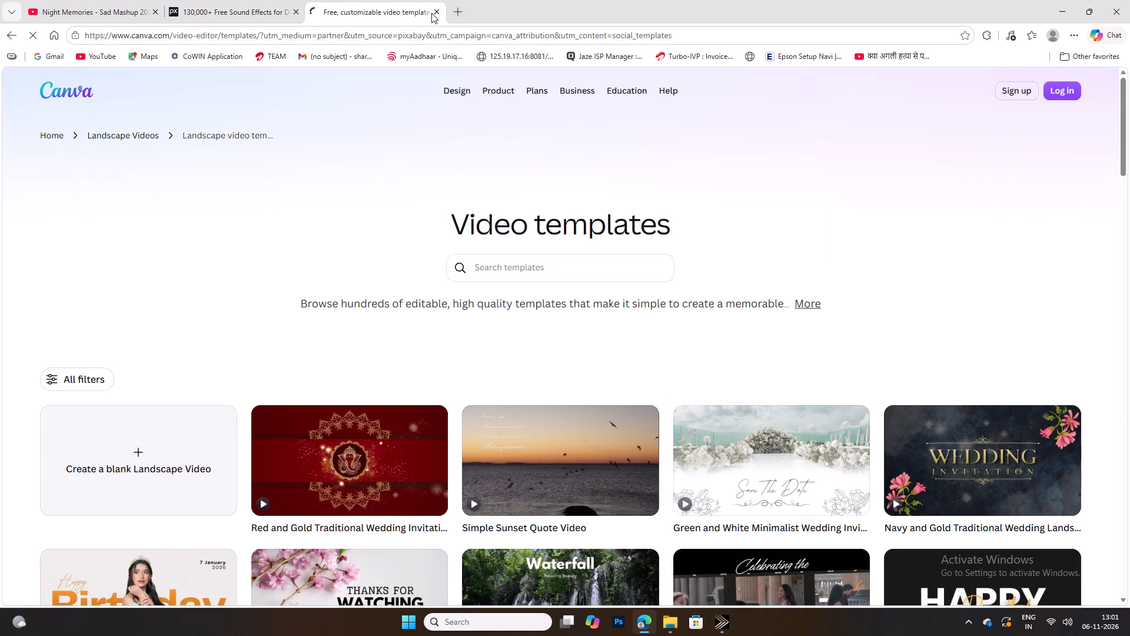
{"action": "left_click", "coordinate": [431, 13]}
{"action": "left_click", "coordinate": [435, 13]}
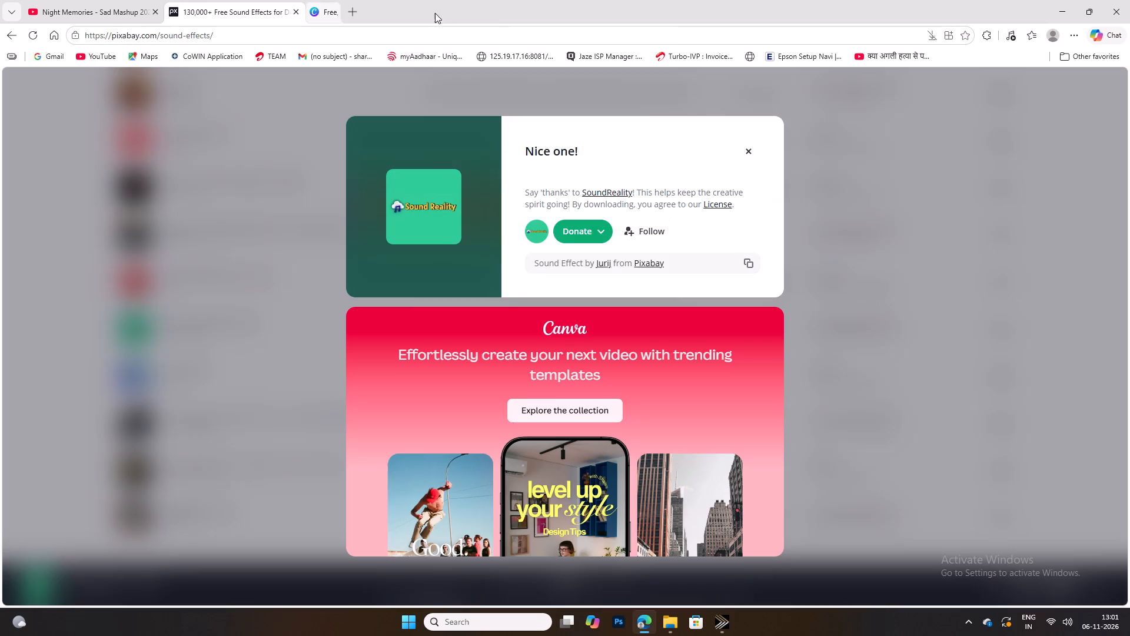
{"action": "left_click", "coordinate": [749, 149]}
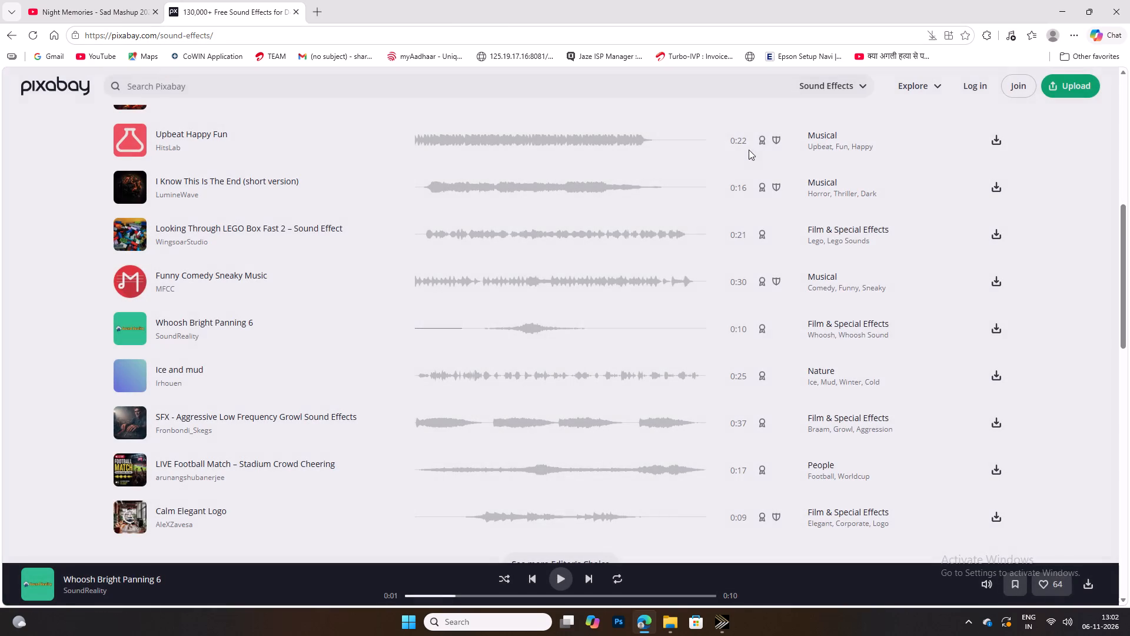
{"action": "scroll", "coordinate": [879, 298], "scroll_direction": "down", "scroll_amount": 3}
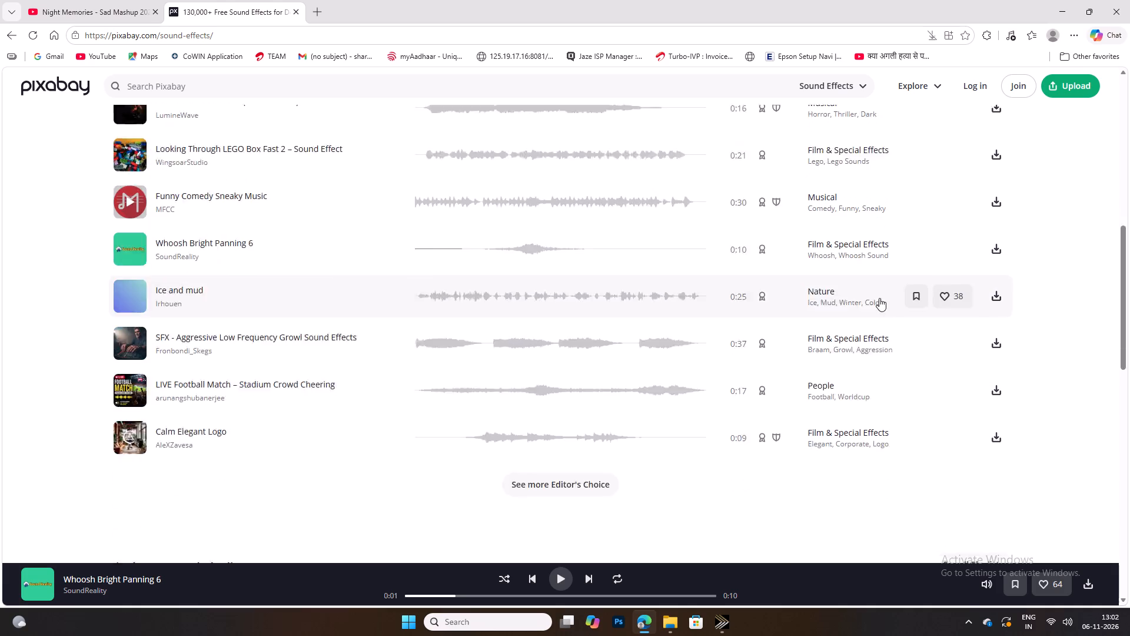
Switch to EDIUS and move the Saiyaara Peaceful BGM clip to track 2A, starting with the Wedding Ceremony title at 00:00:23:24.
{"action": "left_click", "coordinate": [726, 620]}
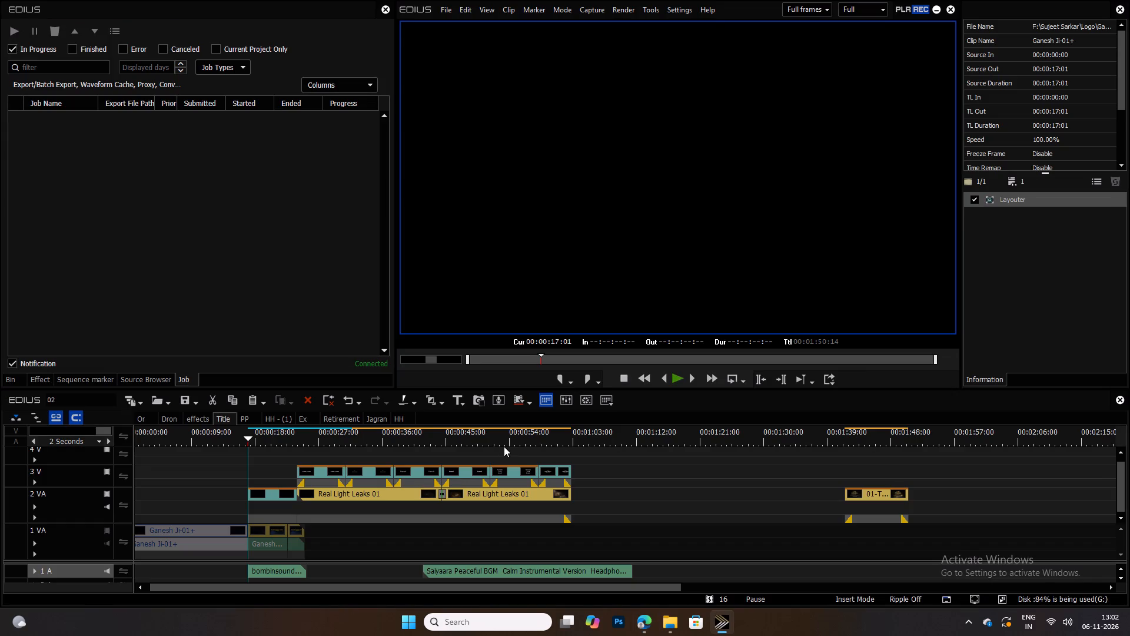
{"action": "key", "text": "space"}
{"action": "scroll", "coordinate": [277, 459], "scroll_direction": "down", "scroll_amount": 3, "text": "ctrl"}
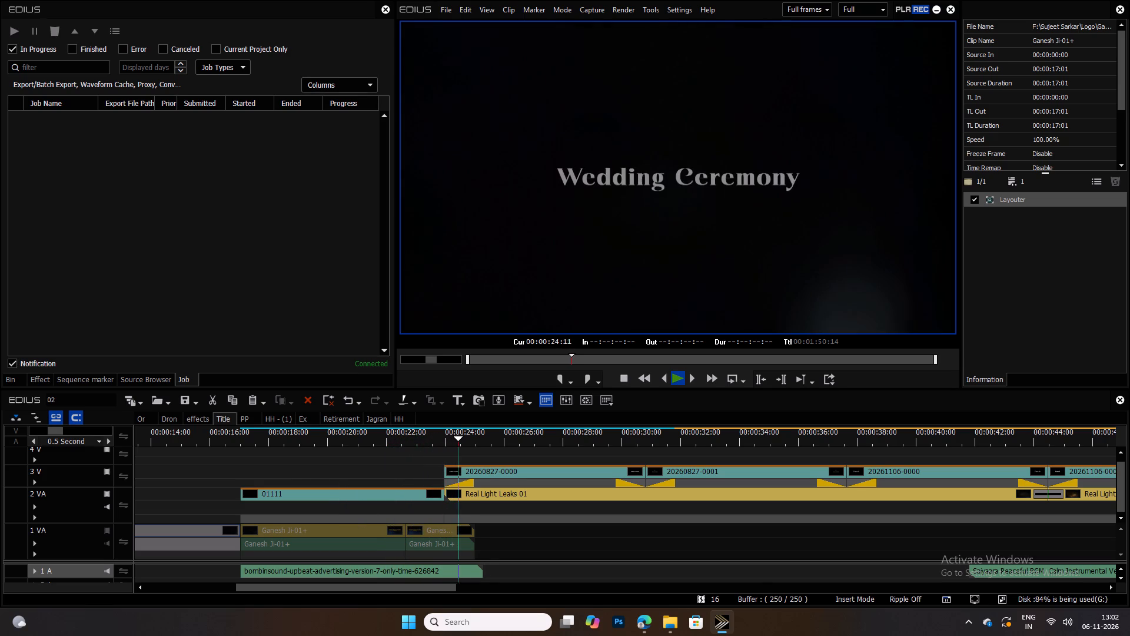
{"action": "key", "text": "space"}
{"action": "key", "text": "space"}
{"action": "left_click_drag", "start_coordinate": [458, 439], "coordinate": [447, 439]}
{"action": "scroll", "coordinate": [561, 545], "scroll_direction": "up", "scroll_amount": 2, "text": "ctrl"}
{"action": "left_click_drag", "start_coordinate": [554, 570], "coordinate": [417, 579]}
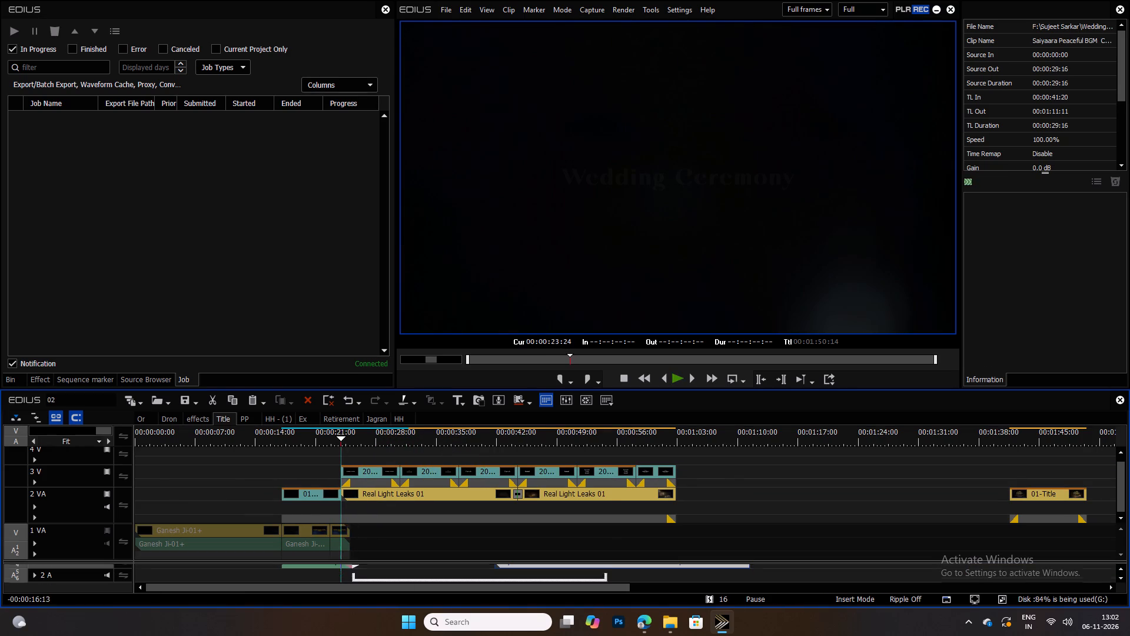
{"action": "left_click_drag", "start_coordinate": [417, 579], "coordinate": [399, 574]}
{"action": "scroll", "coordinate": [375, 571], "scroll_direction": "down", "scroll_amount": 1, "text": "ctrl"}
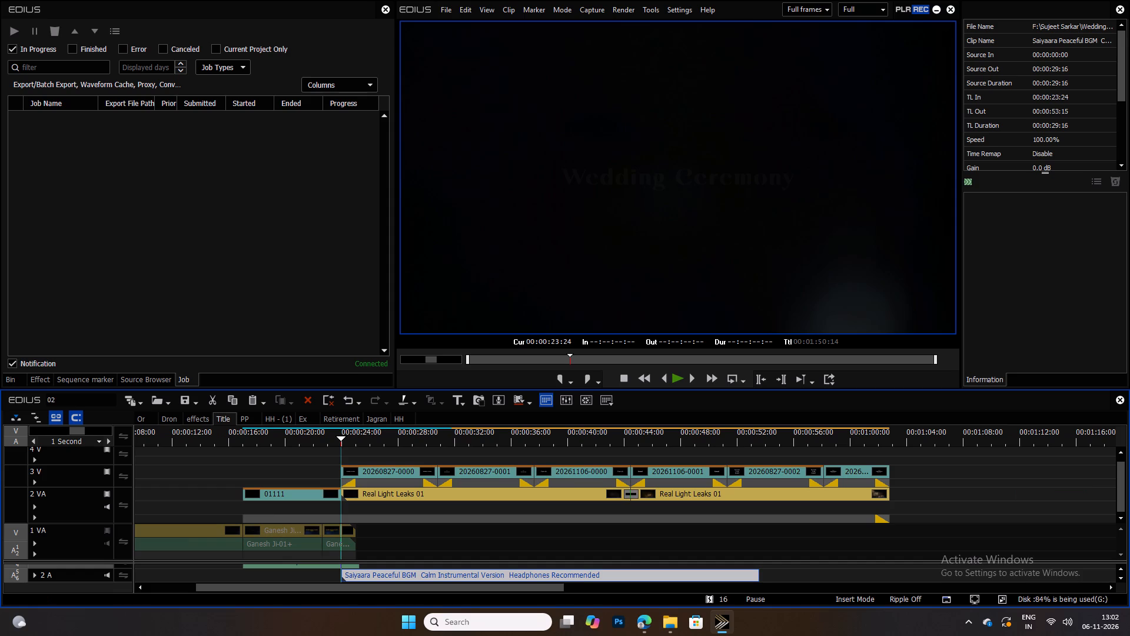
{"action": "key", "text": "space"}
{"action": "key", "text": "space"}
Extend the end of the Saiyaara Peaceful BGM clip to 00:01:02:20, where the last title ends.
{"action": "left_click_drag", "start_coordinate": [628, 563], "coordinate": [633, 538]}
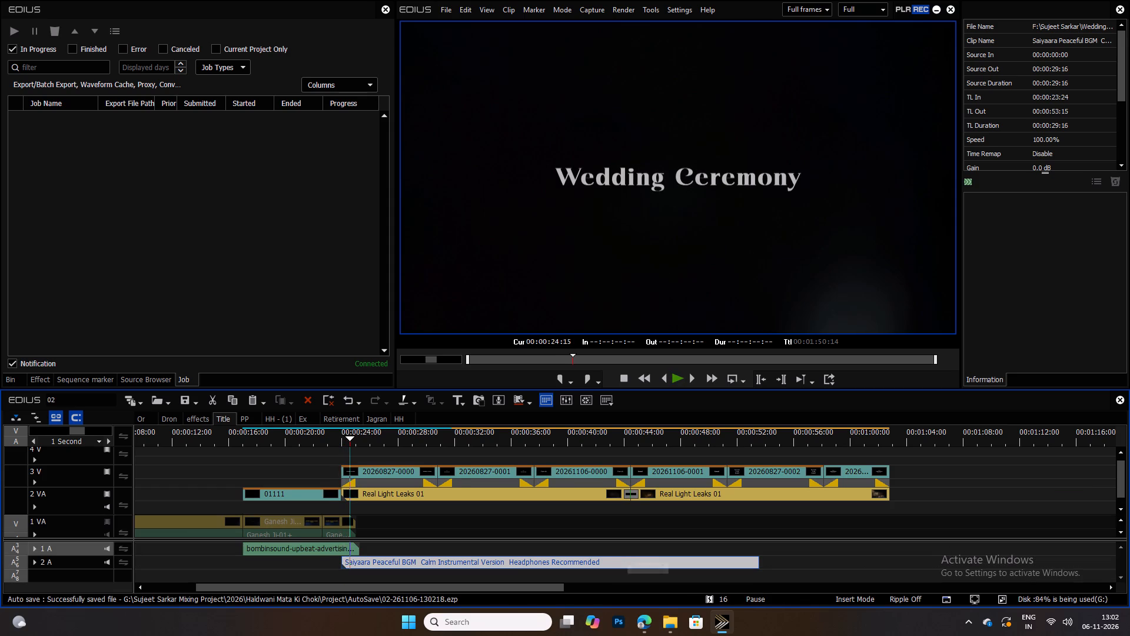
{"action": "left_click_drag", "start_coordinate": [757, 562], "coordinate": [882, 558]}
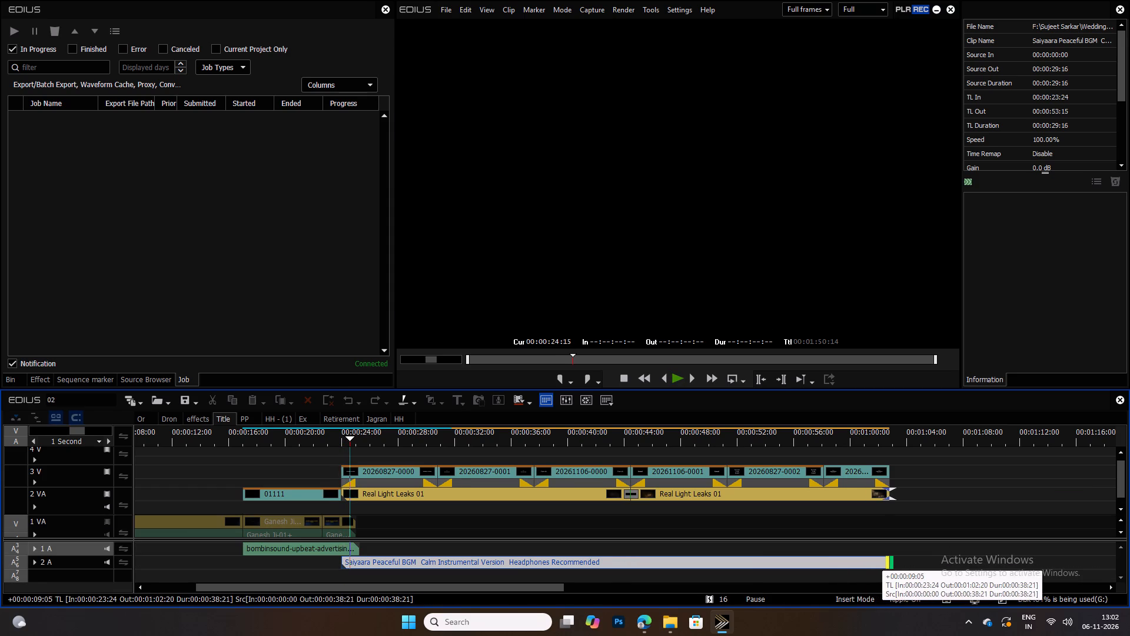
{"action": "left_click_drag", "start_coordinate": [882, 558], "coordinate": [883, 558]}
Expand track 2A to show the Saiyaara clip's volume curve and clear the existing points from it.
{"action": "left_click", "coordinate": [739, 567]}
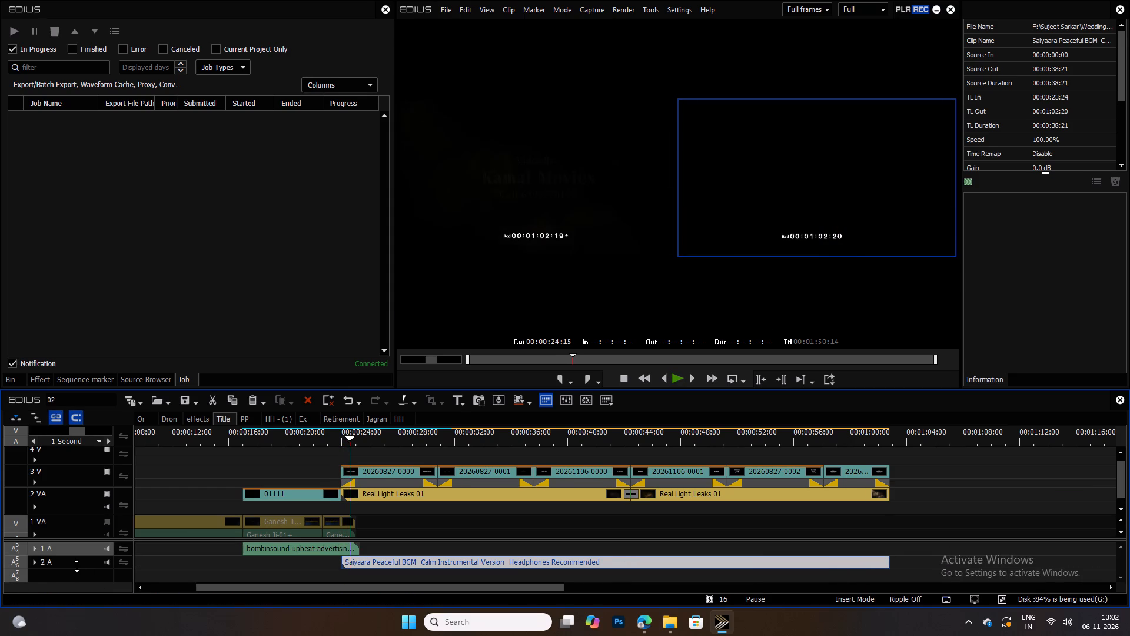
{"action": "left_click", "coordinate": [74, 562]}
{"action": "key", "text": "alt+s"}
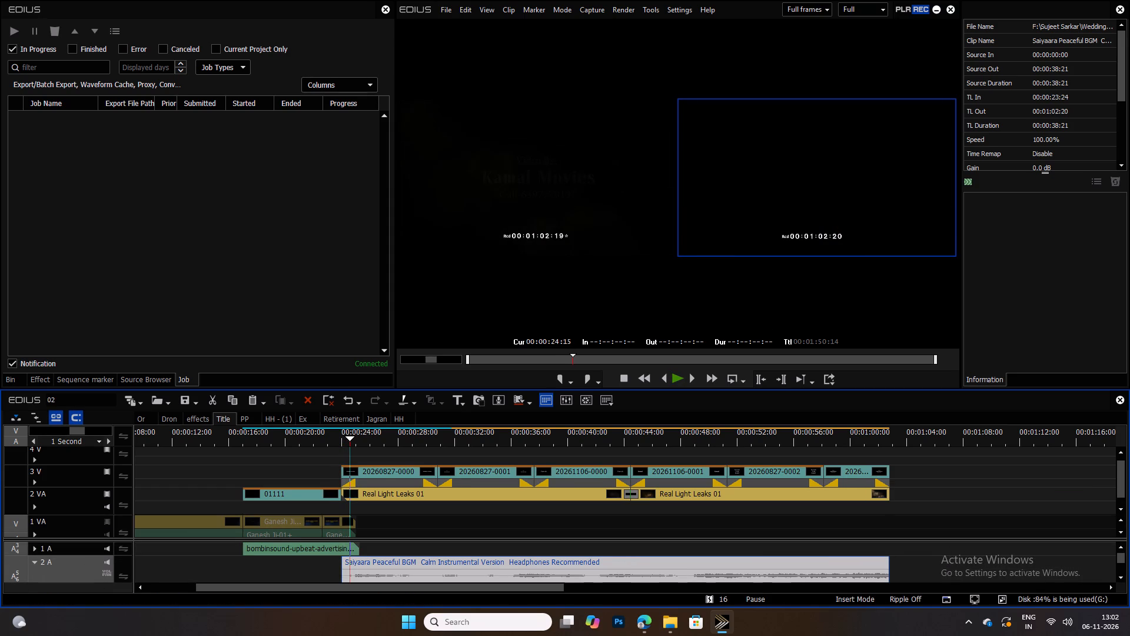
{"action": "left_click_drag", "start_coordinate": [474, 539], "coordinate": [475, 514]}
{"action": "left_click", "coordinate": [107, 545]}
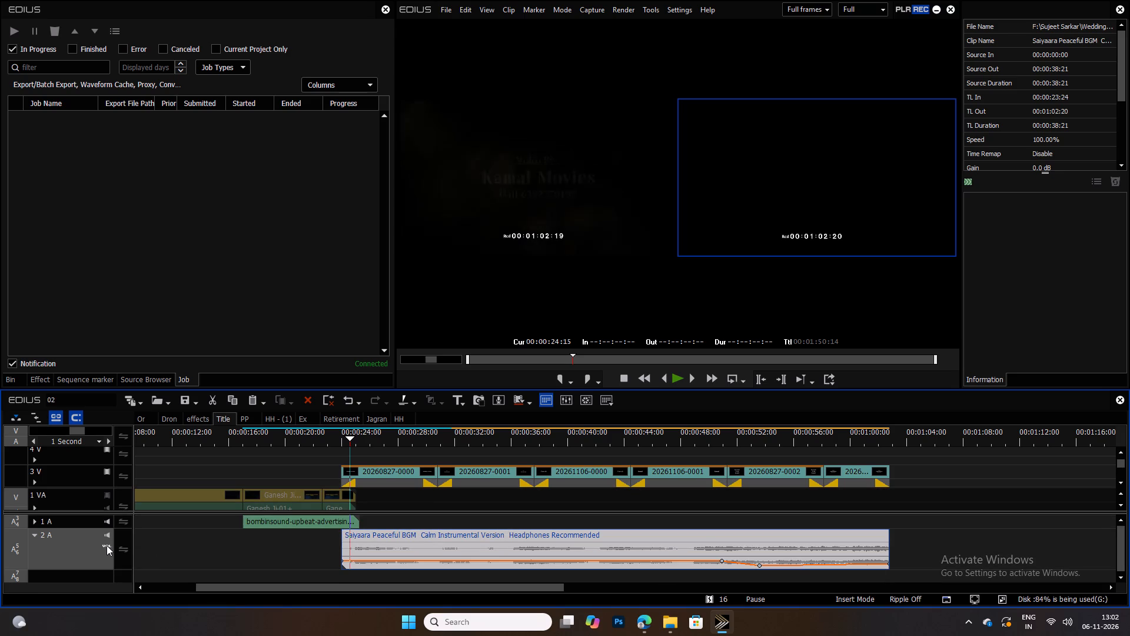
{"action": "right_click", "coordinate": [759, 565]}
{"action": "left_click", "coordinate": [789, 490]}
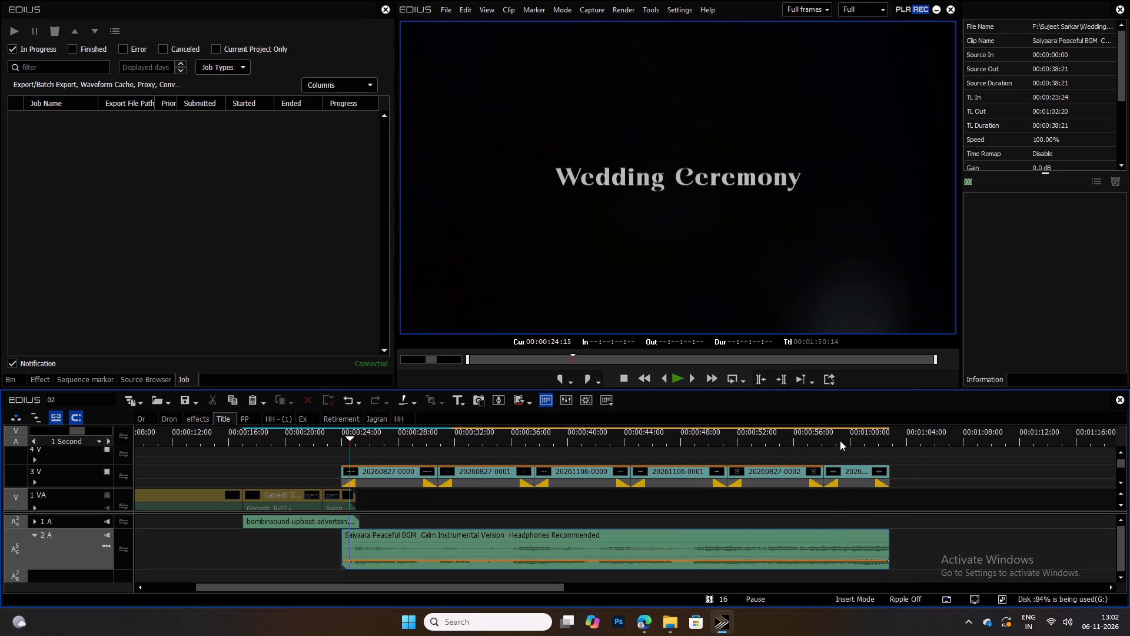
Fade out the Saiyaara clip's volume from about 00:00:59 to its end, collapse track 2A, and play back the ending.
{"action": "left_click", "coordinate": [840, 440]}
{"action": "scroll", "coordinate": [874, 499], "scroll_direction": "down", "scroll_amount": 1, "text": "ctrl"}
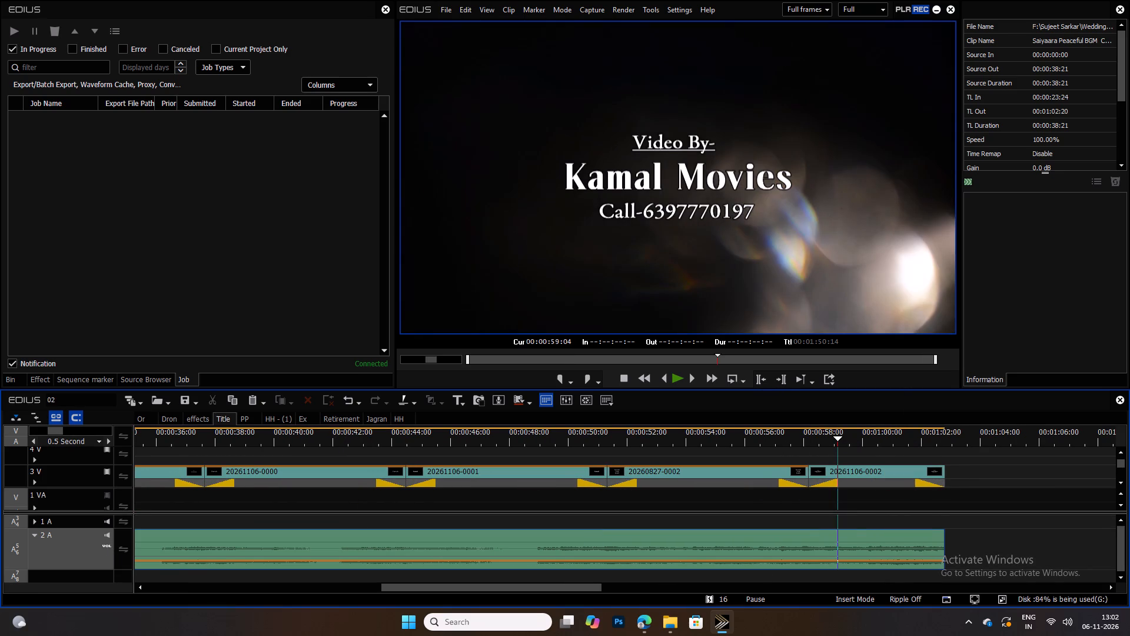
{"action": "left_click", "coordinate": [850, 560]}
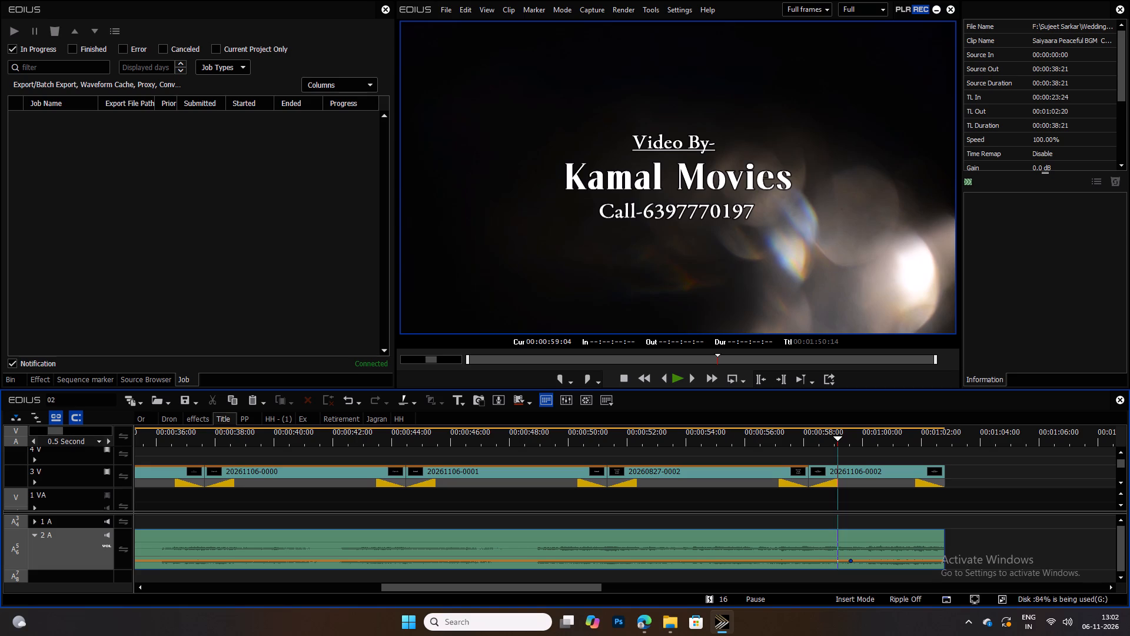
{"action": "left_click_drag", "start_coordinate": [943, 560], "coordinate": [1104, 635]}
{"action": "key", "text": "alt+s"}
{"action": "key", "text": "space"}
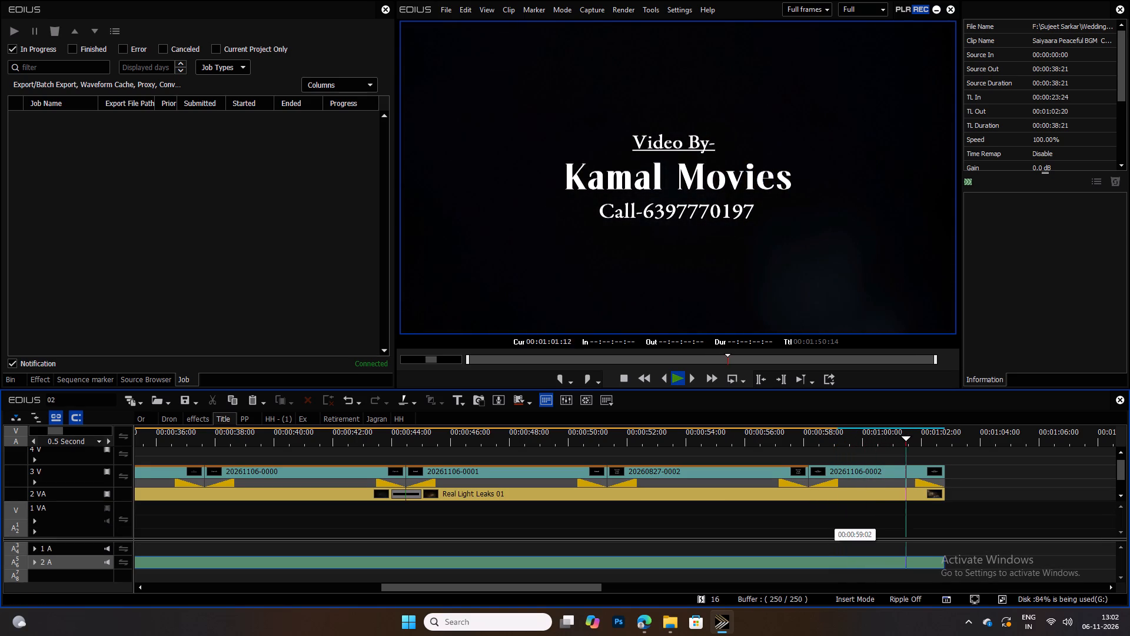
Place the playhead at the end of the music clip, 00:01:02:20, and save the project.
{"action": "left_click_drag", "start_coordinate": [948, 433], "coordinate": [938, 435]}
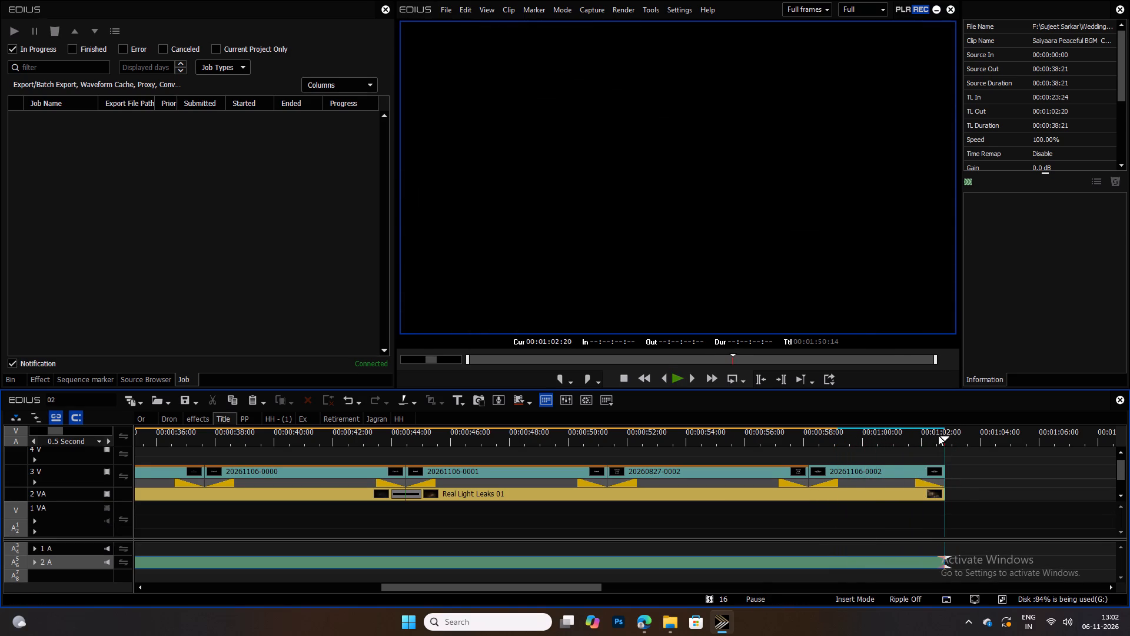
{"action": "left_click_drag", "start_coordinate": [938, 435], "coordinate": [941, 436]}
{"action": "scroll", "coordinate": [943, 449], "scroll_direction": "up", "scroll_amount": 1, "text": "ctrl"}
{"action": "scroll", "coordinate": [938, 451], "scroll_direction": "down", "scroll_amount": 5, "text": "ctrl"}
{"action": "scroll", "coordinate": [965, 462], "scroll_direction": "up", "scroll_amount": 6, "text": "ctrl"}
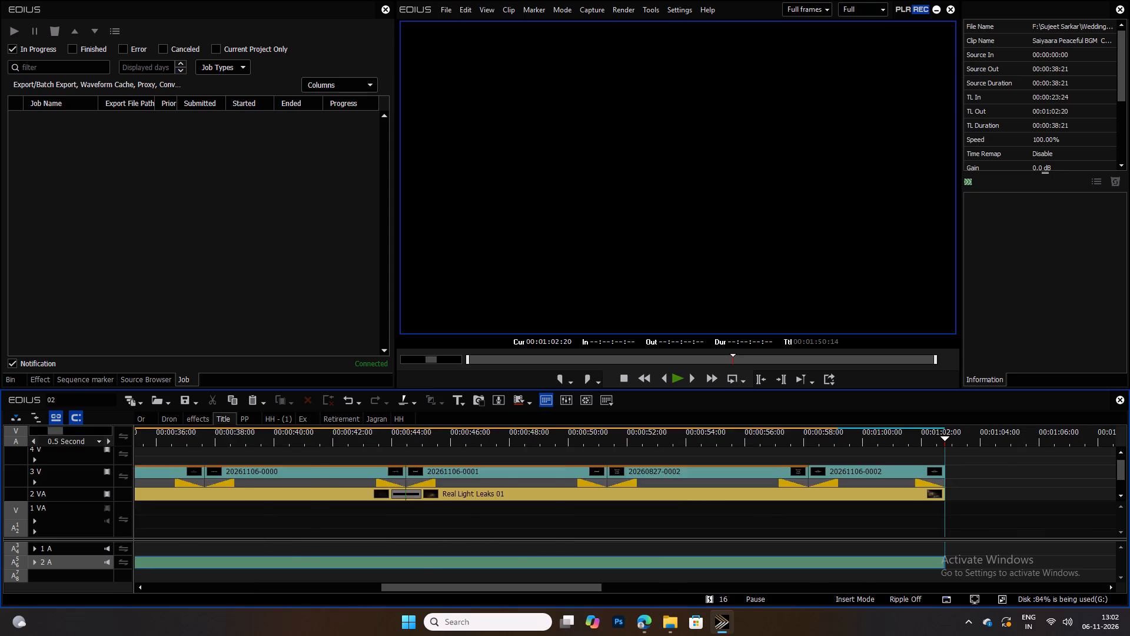
{"action": "scroll", "coordinate": [882, 459], "scroll_direction": "up", "scroll_amount": 2, "text": "ctrl"}
{"action": "key", "text": "ctrl+s"}
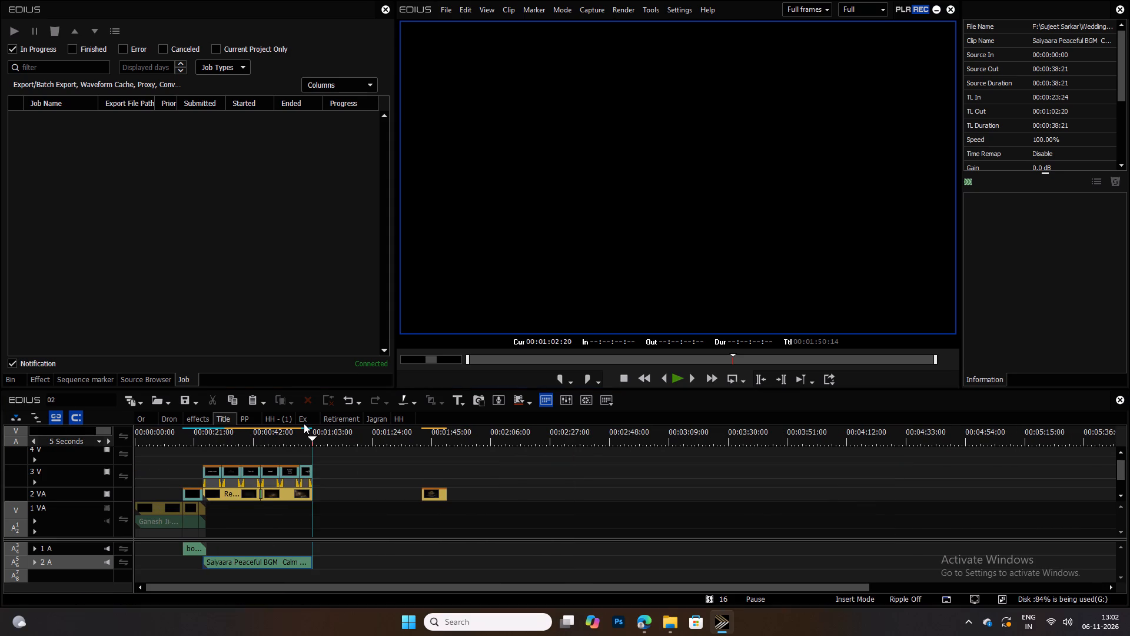
Open the HH sequence in the timeline.
{"action": "left_click", "coordinate": [401, 420]}
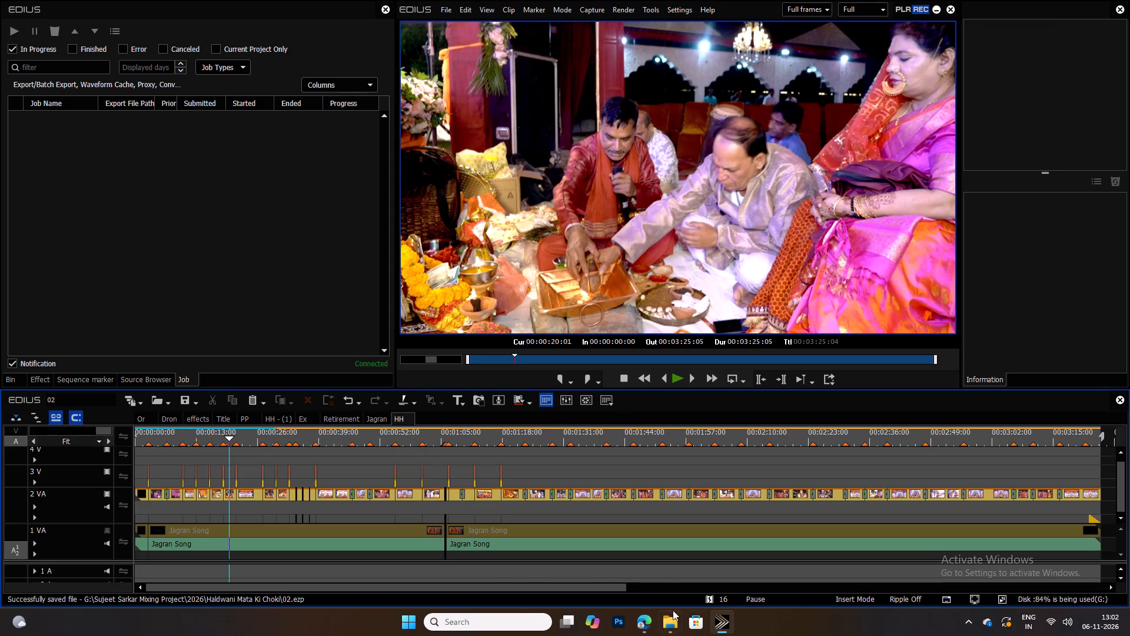
Switch to Edge, close the Pixabay sound effects page, and open YouTube in a new tab.
{"action": "left_click", "coordinate": [650, 616]}
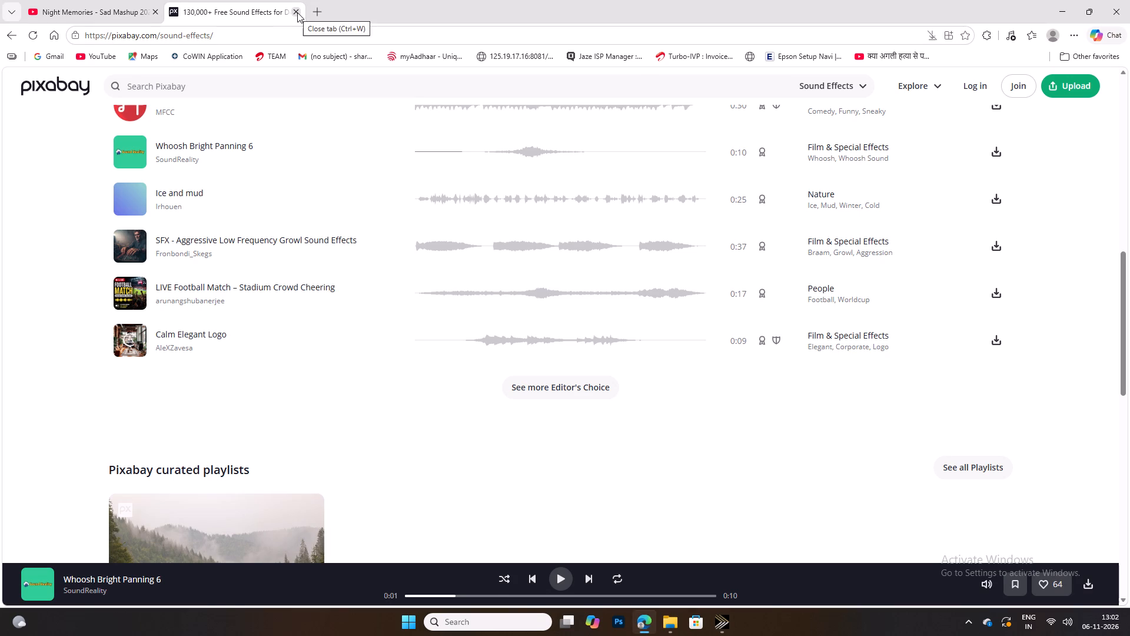
{"action": "left_click", "coordinate": [297, 12]}
{"action": "left_click", "coordinate": [177, 12]}
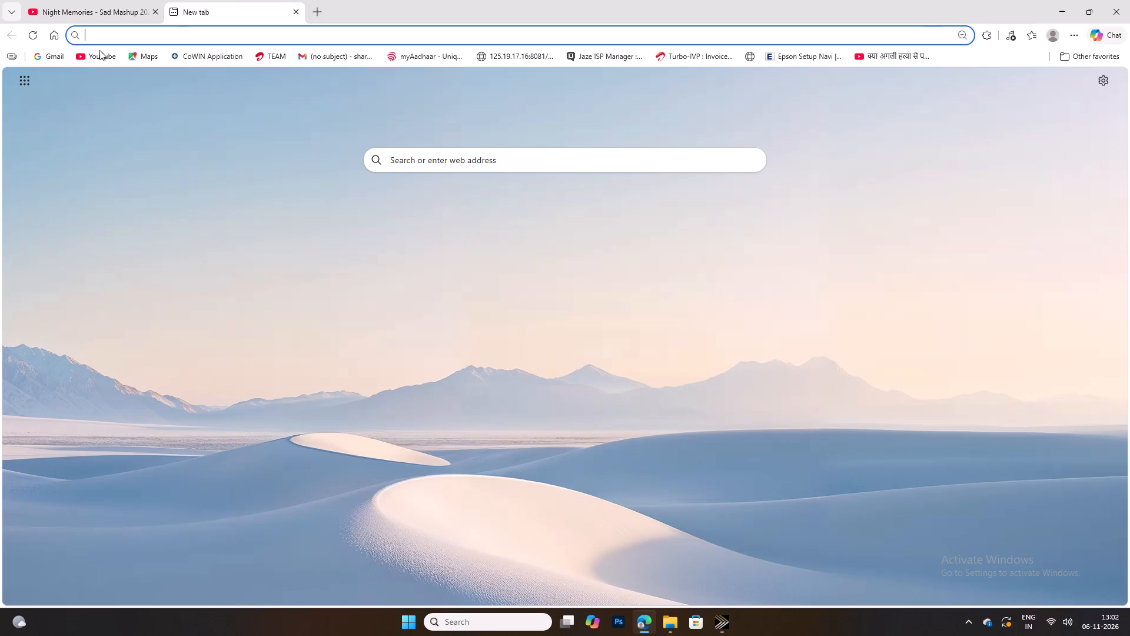
{"action": "left_click", "coordinate": [85, 55]}
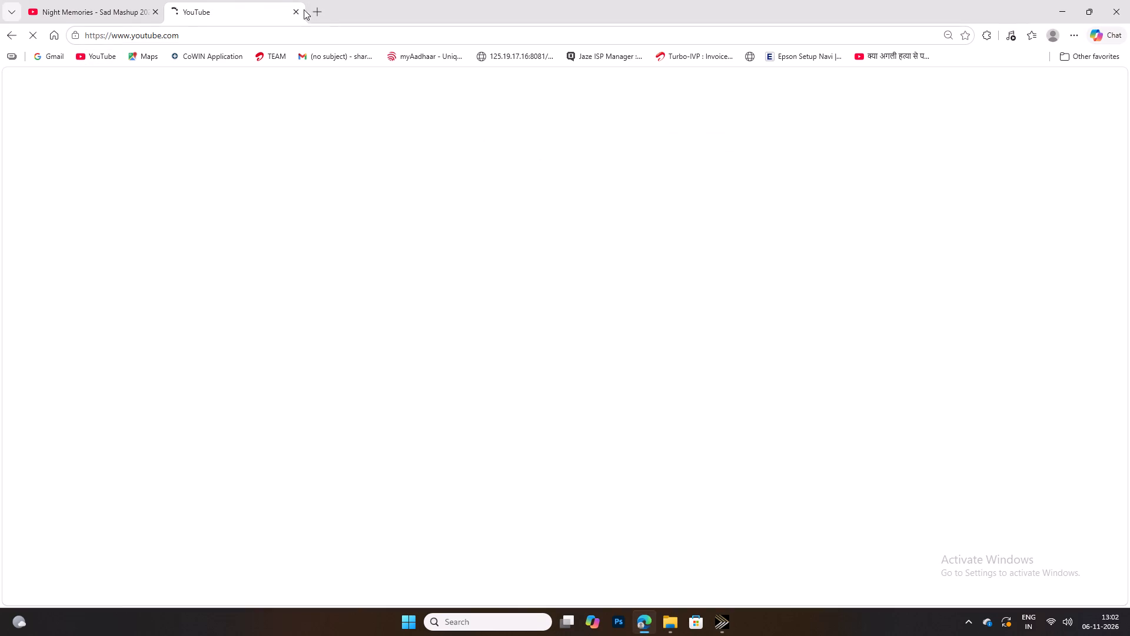
Open another browser tab and load the Google home page.
{"action": "left_click", "coordinate": [321, 13]}
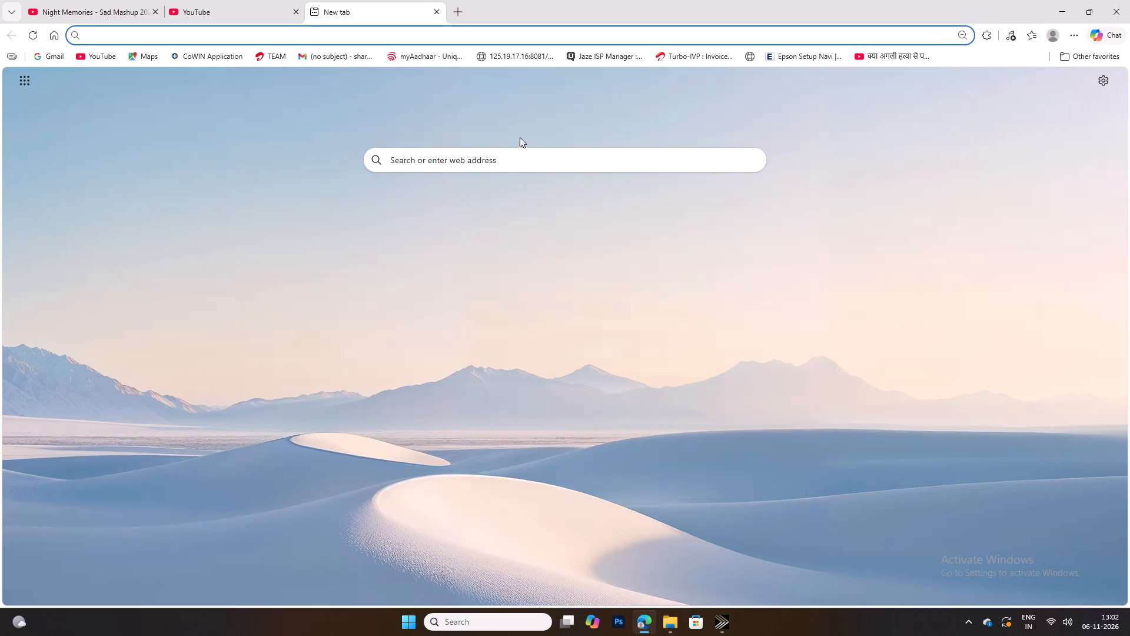
{"action": "type", "text": "yt"}
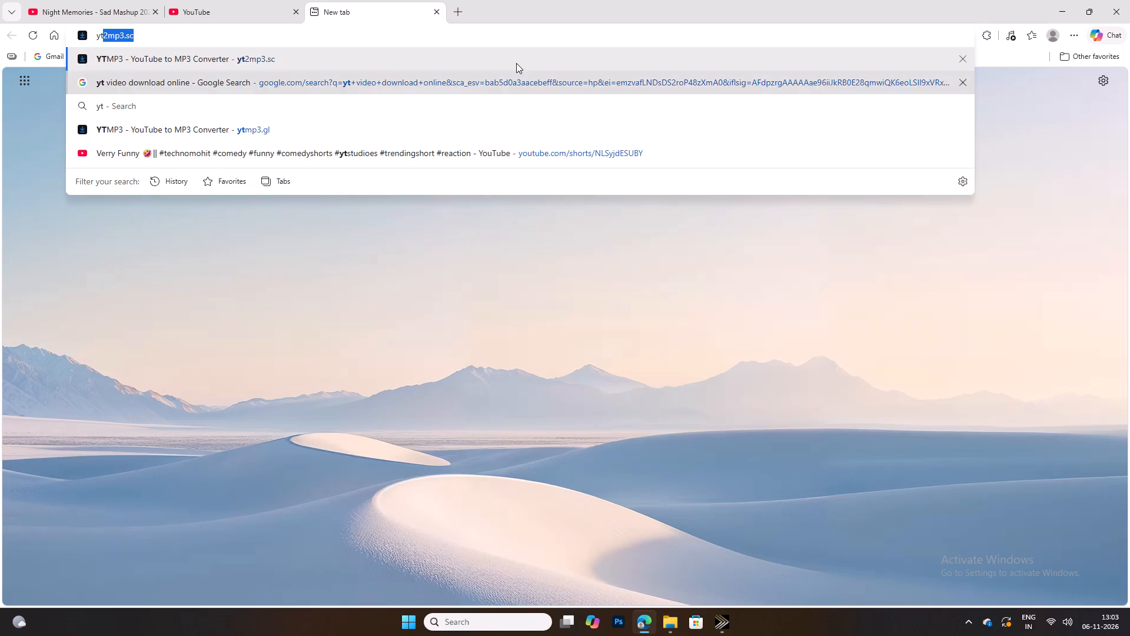
{"action": "left_click", "coordinate": [583, 4]}
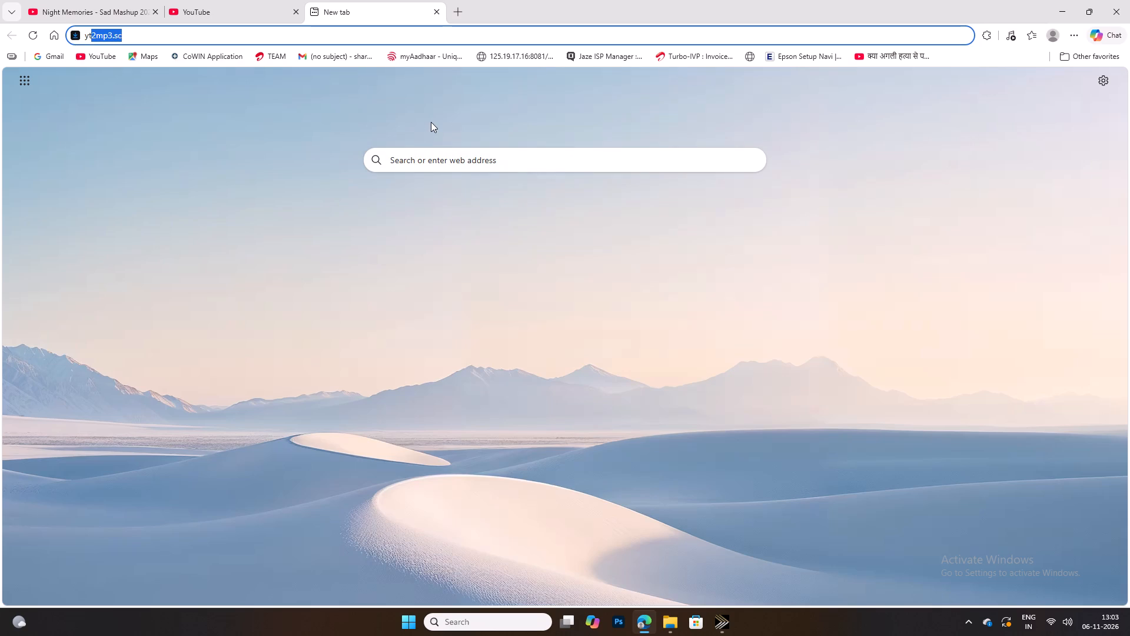
{"action": "key", "text": "ctrl+a"}
{"action": "key", "text": "g"}
{"action": "key", "text": "Return"}
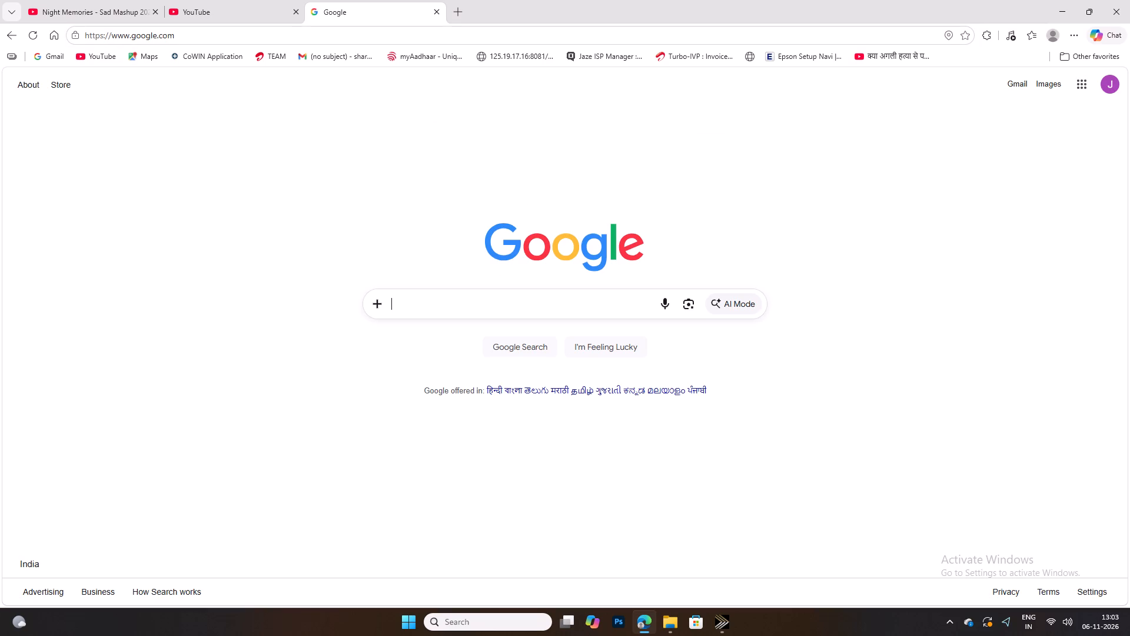
Search Google for "yt video" and open the VidsSave Free YouTube Video Downloader page.
{"action": "type", "text": "Yt"}
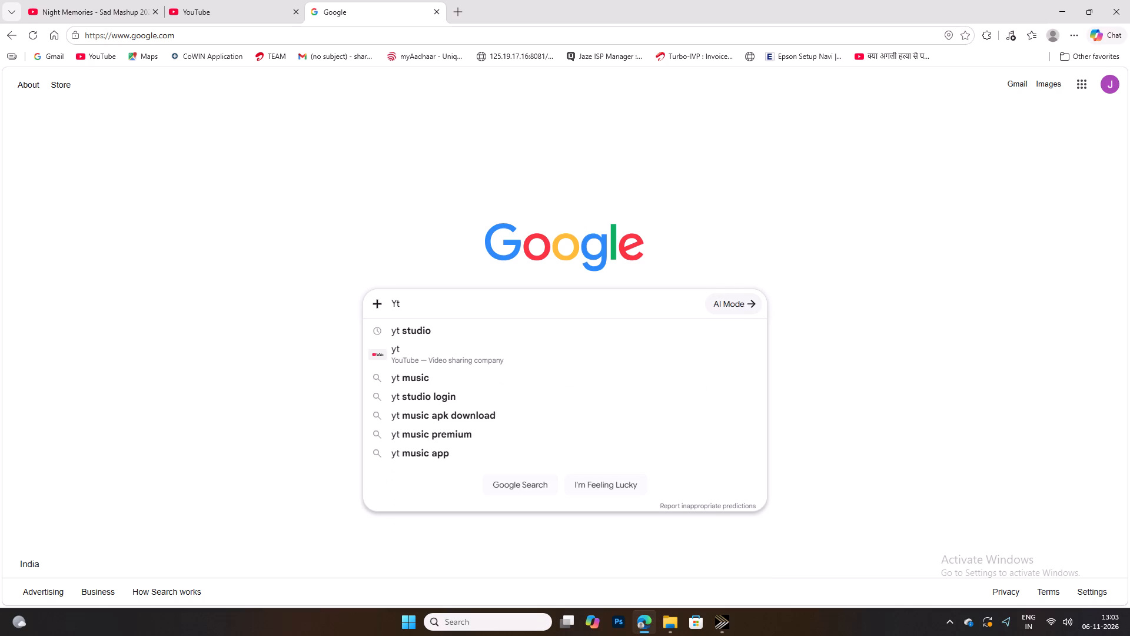
{"action": "key", "text": "space"}
{"action": "key", "text": "v"}
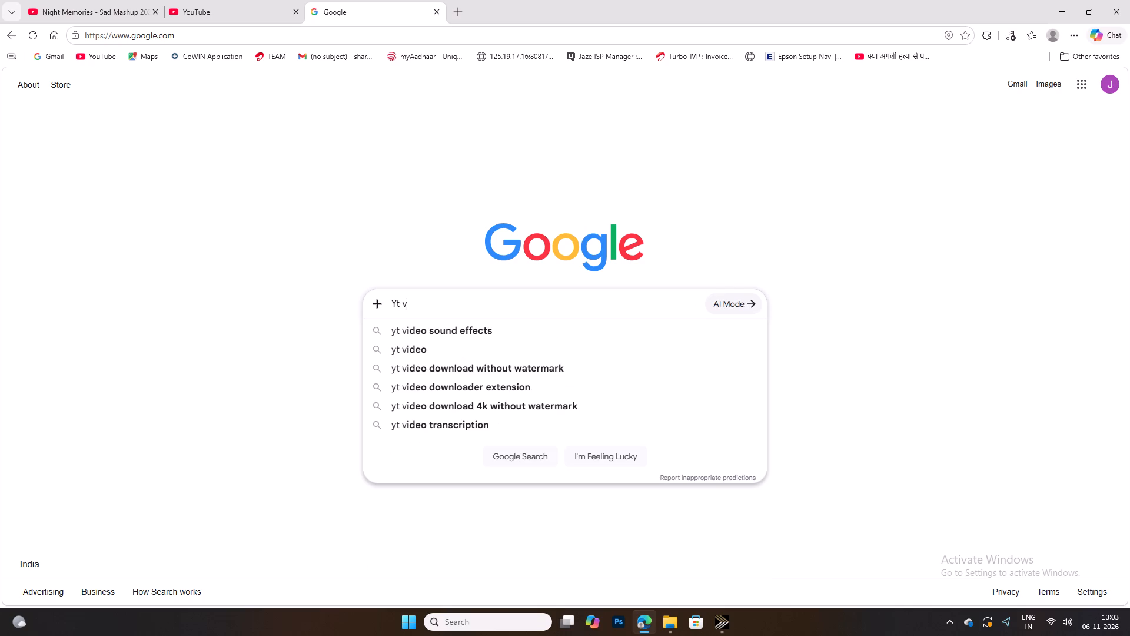
{"action": "key", "text": "Down"}
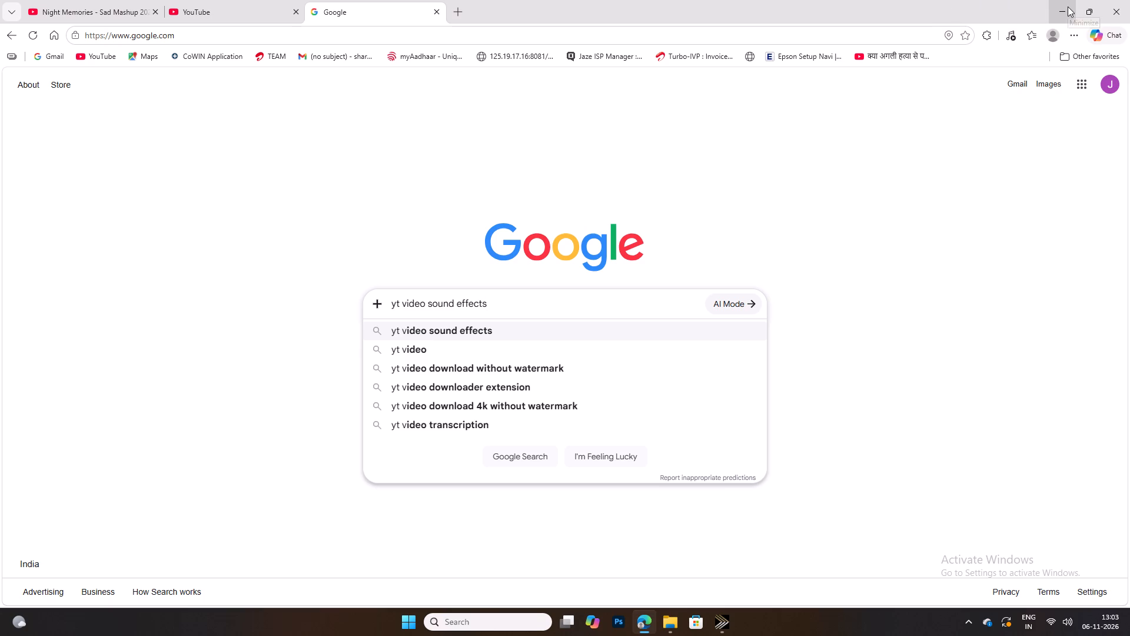
{"action": "key", "text": "BackSpace"}
{"action": "key", "text": "BackSpace"}
{"action": "key", "text": "BackSpace"}
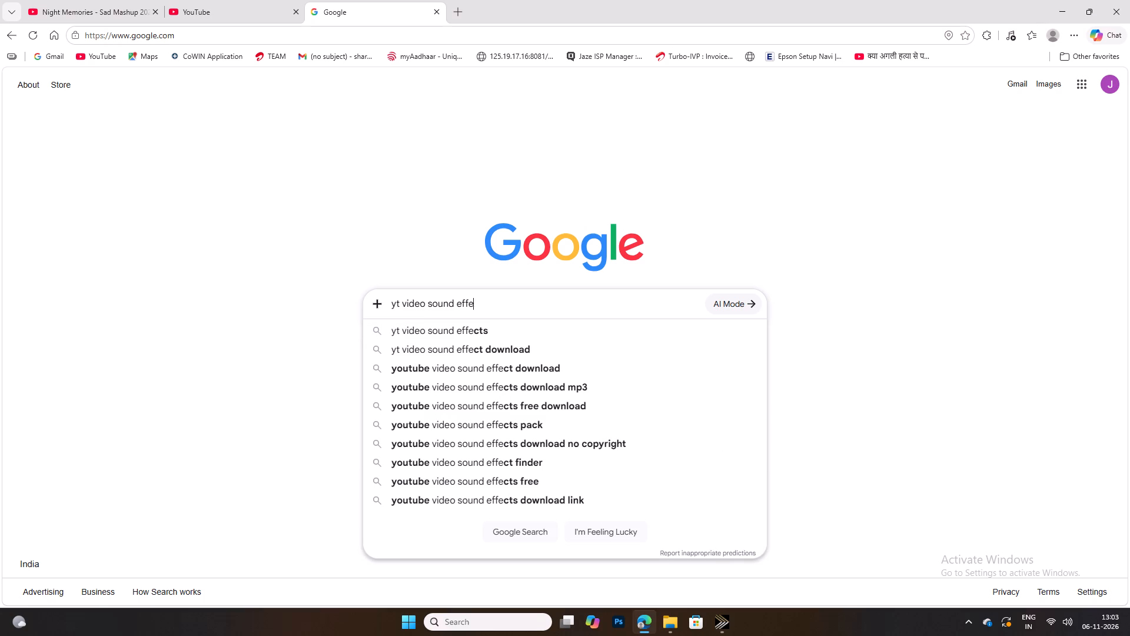
{"action": "key", "text": "BackSpace"}
{"action": "key", "text": "BackSpace"}
{"action": "key", "text": "BackSpace"}
{"action": "key", "text": "BackSpace"}
{"action": "key", "text": "BackSpace"}
{"action": "key", "text": "BackSpace"}
{"action": "key", "text": "BackSpace"}
{"action": "key", "text": "BackSpace"}
{"action": "key", "text": "BackSpace"}
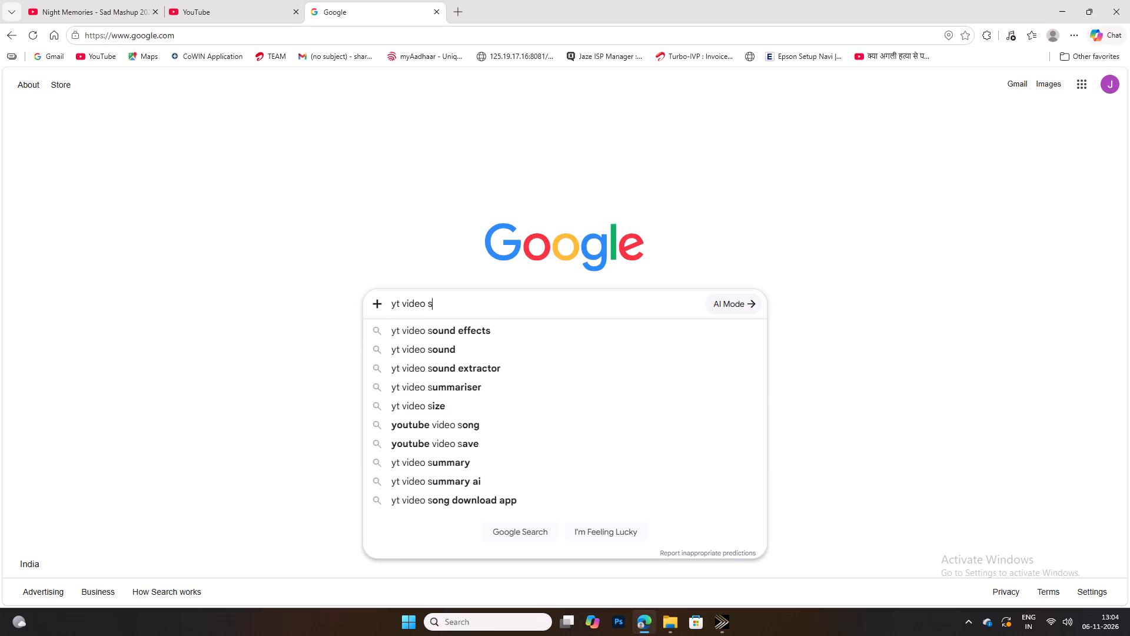
{"action": "key", "text": "BackSpace"}
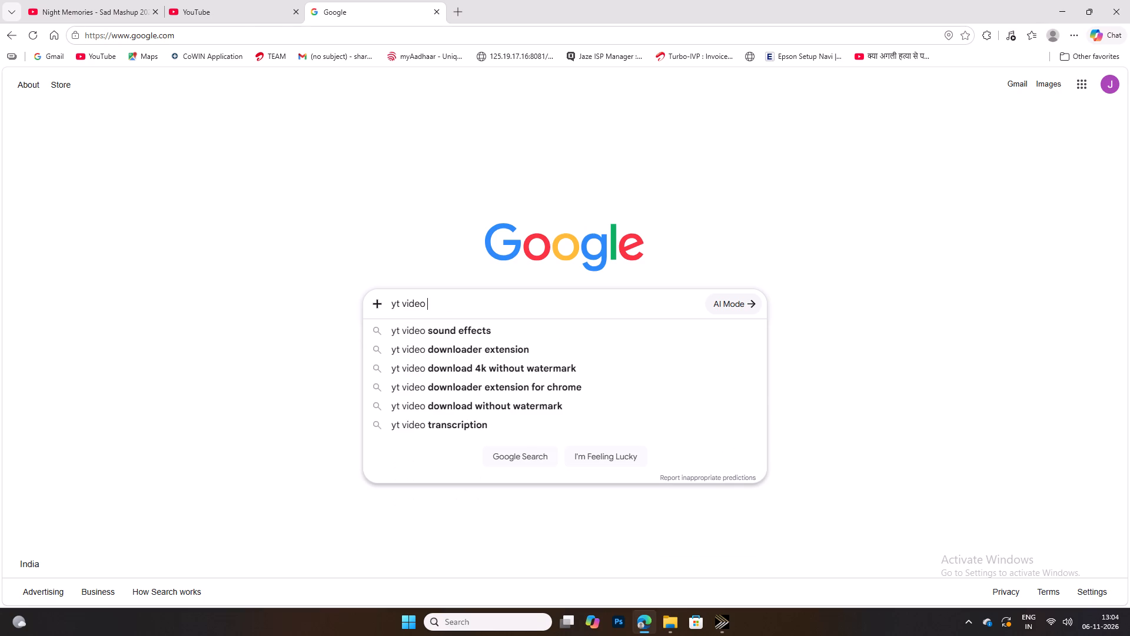
{"action": "key", "text": "Return"}
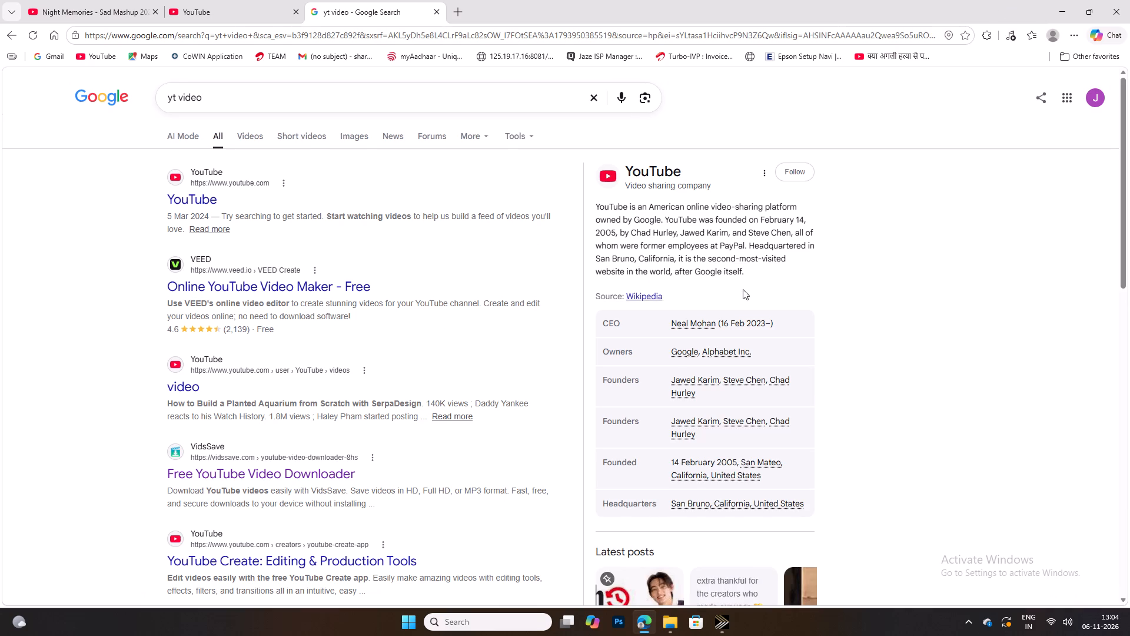
{"action": "left_click", "coordinate": [230, 471]}
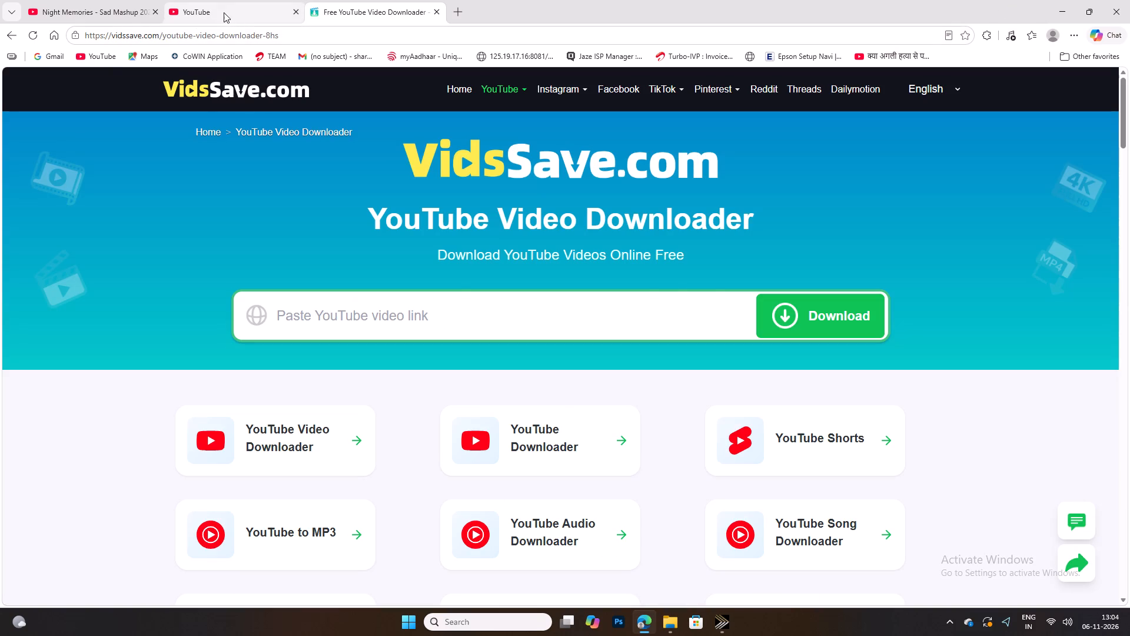
Return to the YouTube tab and search for "kristen logo".
{"action": "left_click", "coordinate": [224, 12]}
{"action": "left_click", "coordinate": [424, 86]}
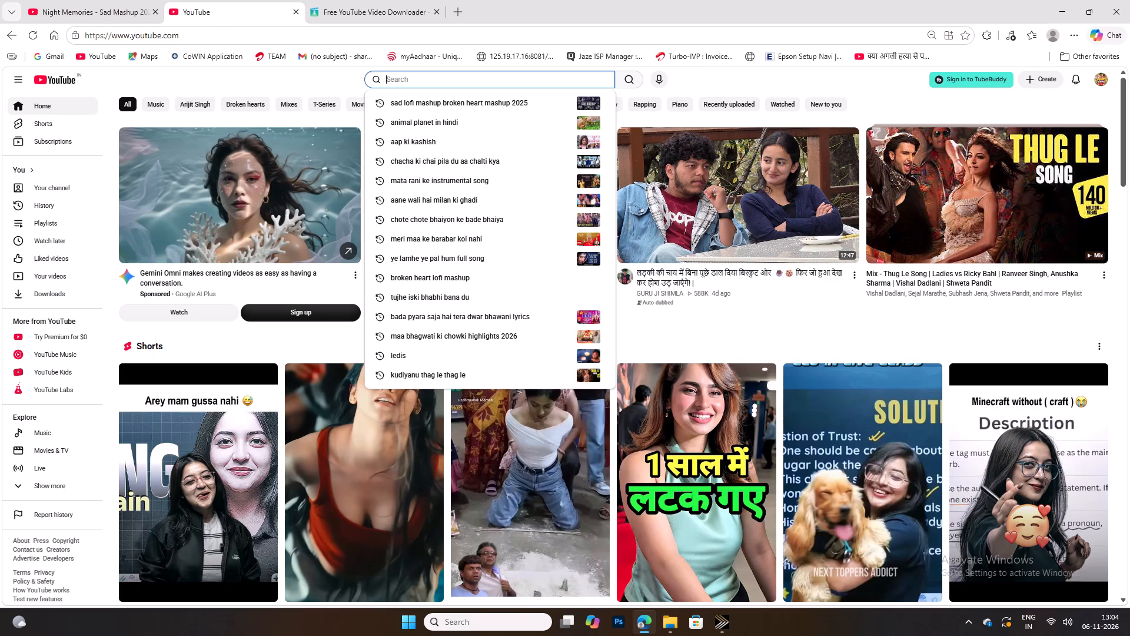
{"action": "key", "text": "shift+k"}
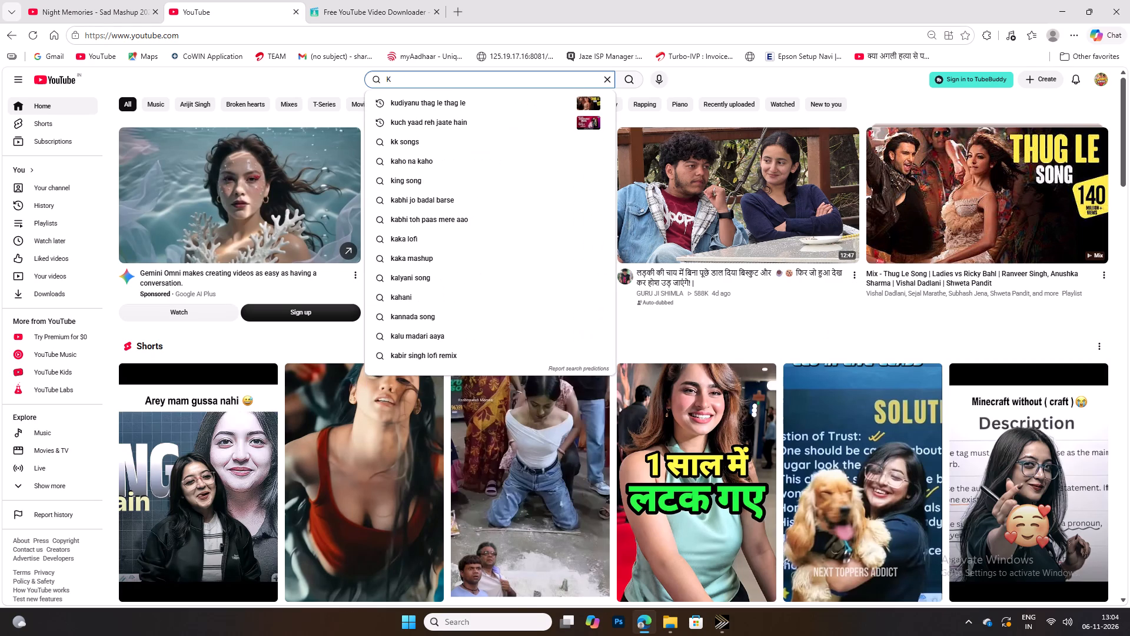
{"action": "type", "text": "iri"}
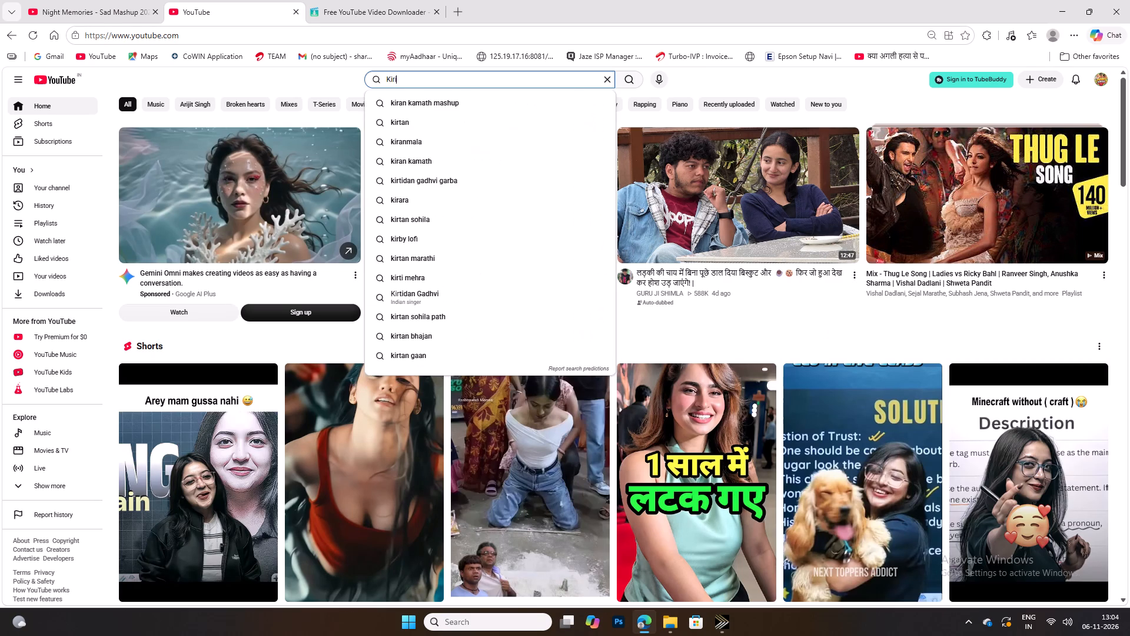
{"action": "key", "text": "s"}
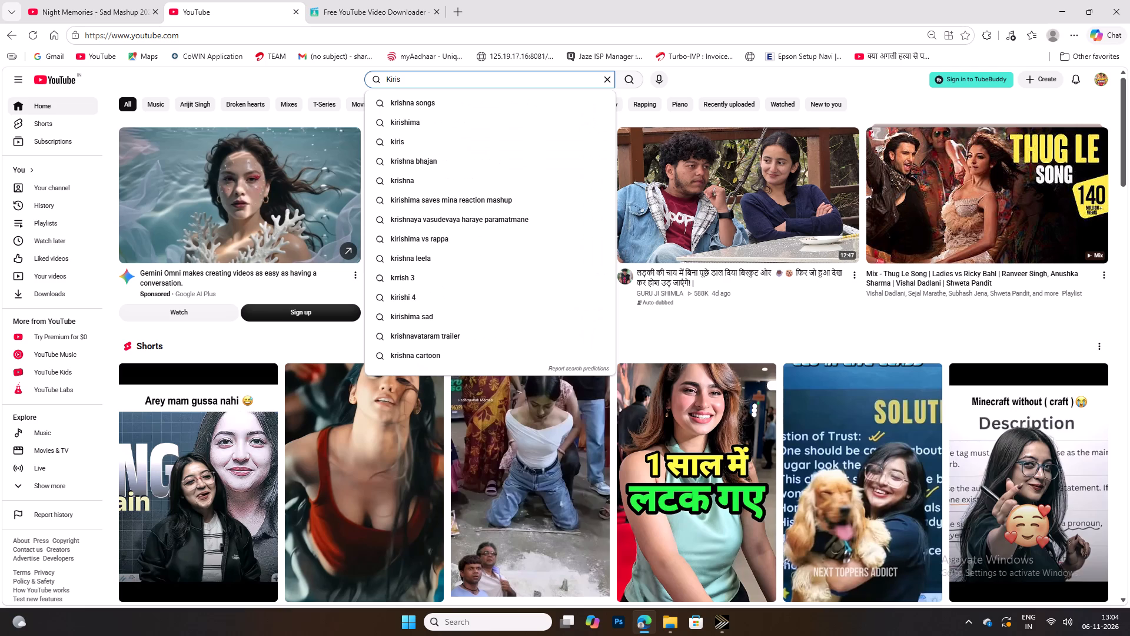
{"action": "type", "text": "ta"}
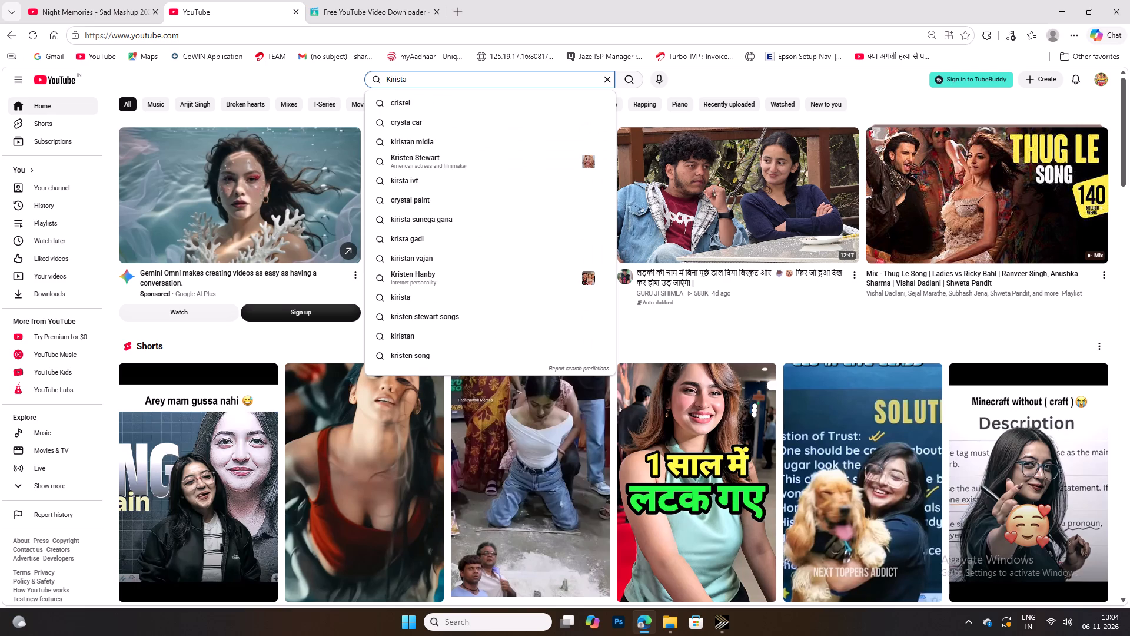
{"action": "key", "text": "n"}
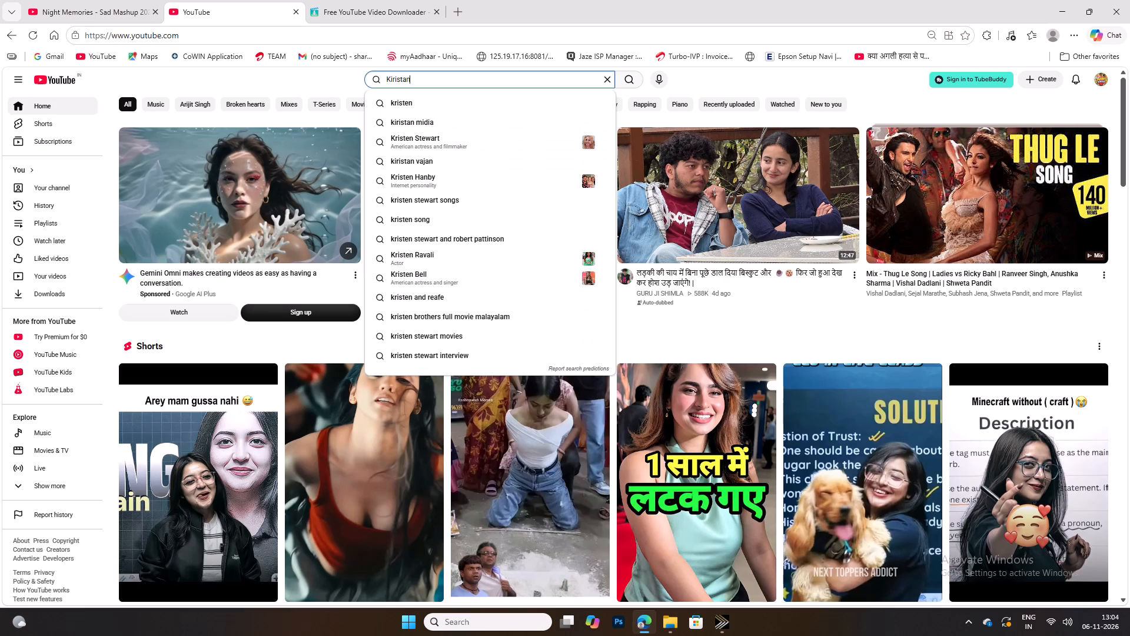
{"action": "key", "text": "Down"}
{"action": "key", "text": "space"}
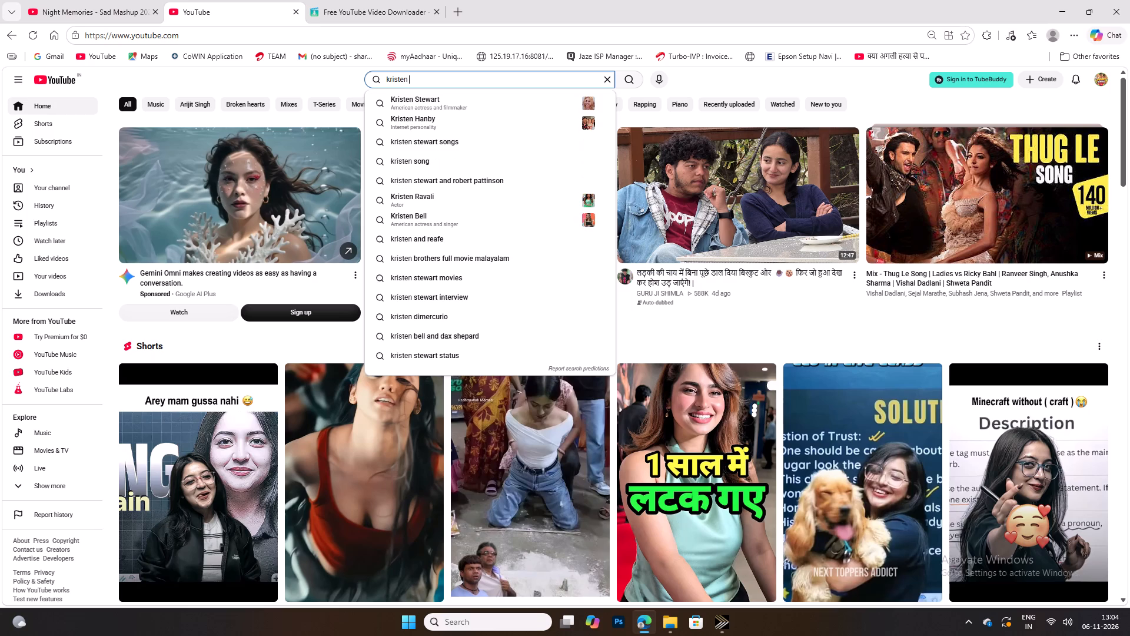
{"action": "type", "text": "logo"}
{"action": "key", "text": "Return"}
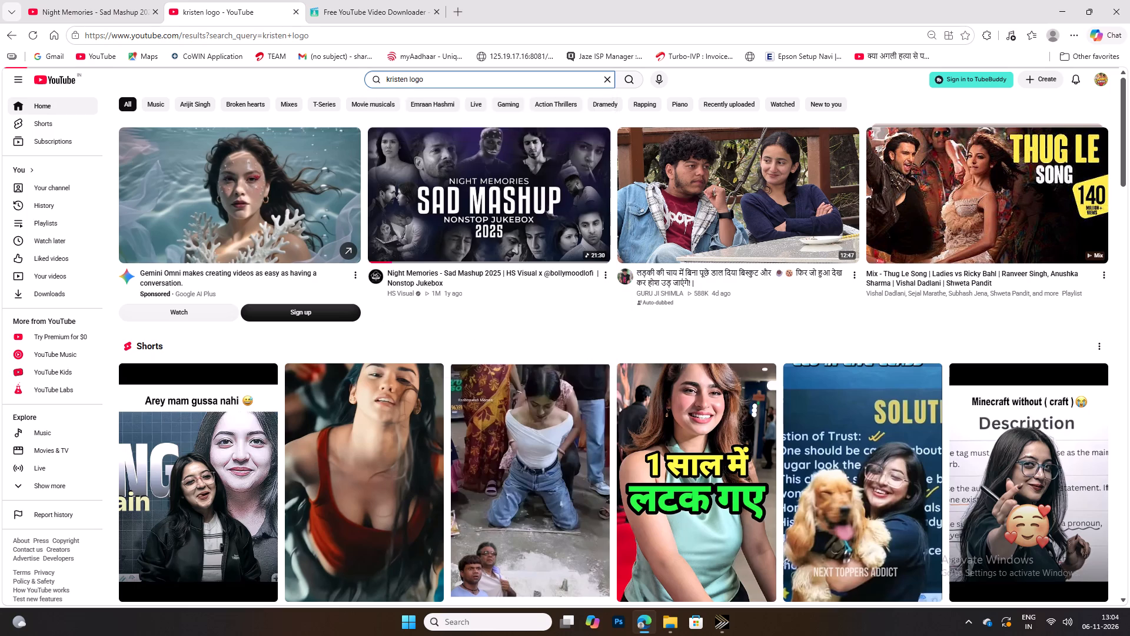
Look through the YouTube results for a suitable logo video.
{"action": "scroll", "coordinate": [727, 320], "scroll_direction": "down", "scroll_amount": 4}
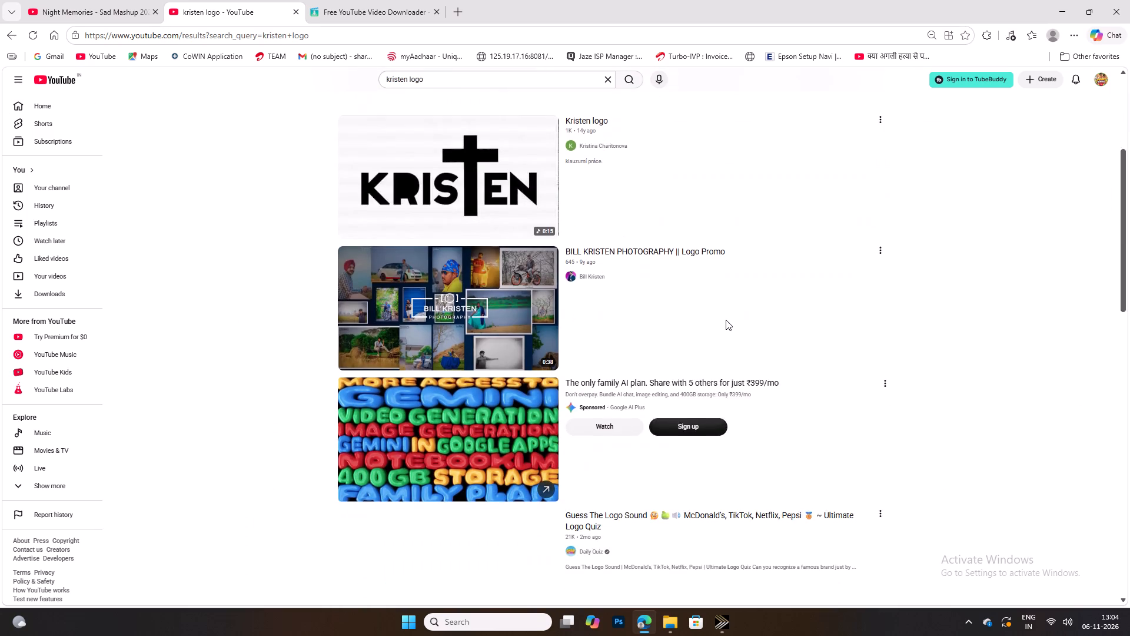
{"action": "scroll", "coordinate": [726, 316], "scroll_direction": "down", "scroll_amount": 15}
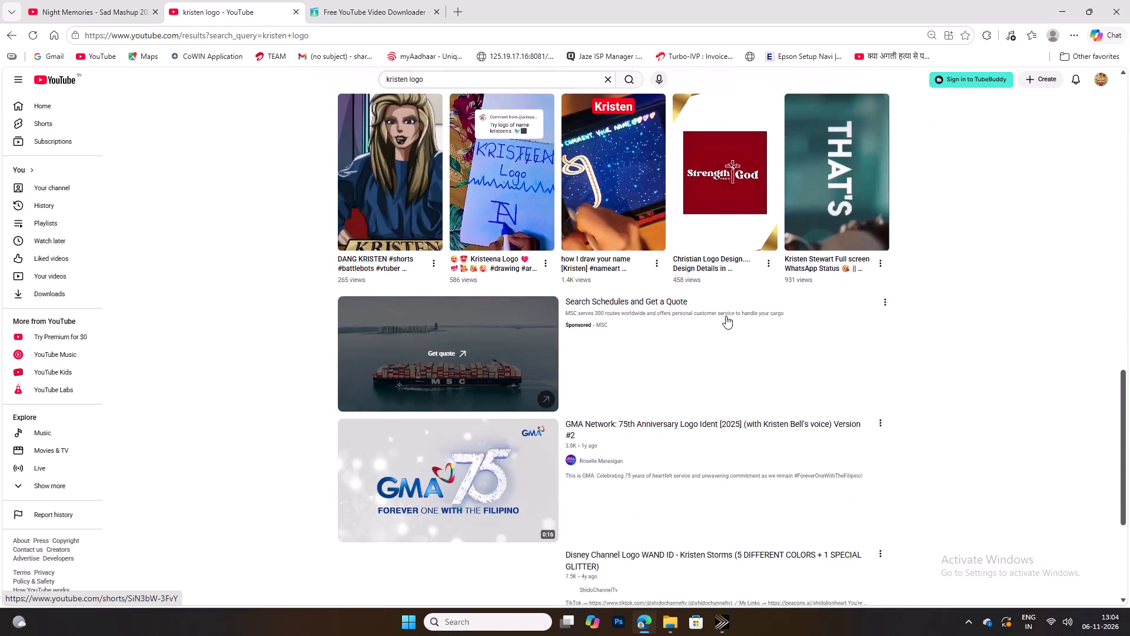
{"action": "scroll", "coordinate": [726, 316], "scroll_direction": "down", "scroll_amount": 10}
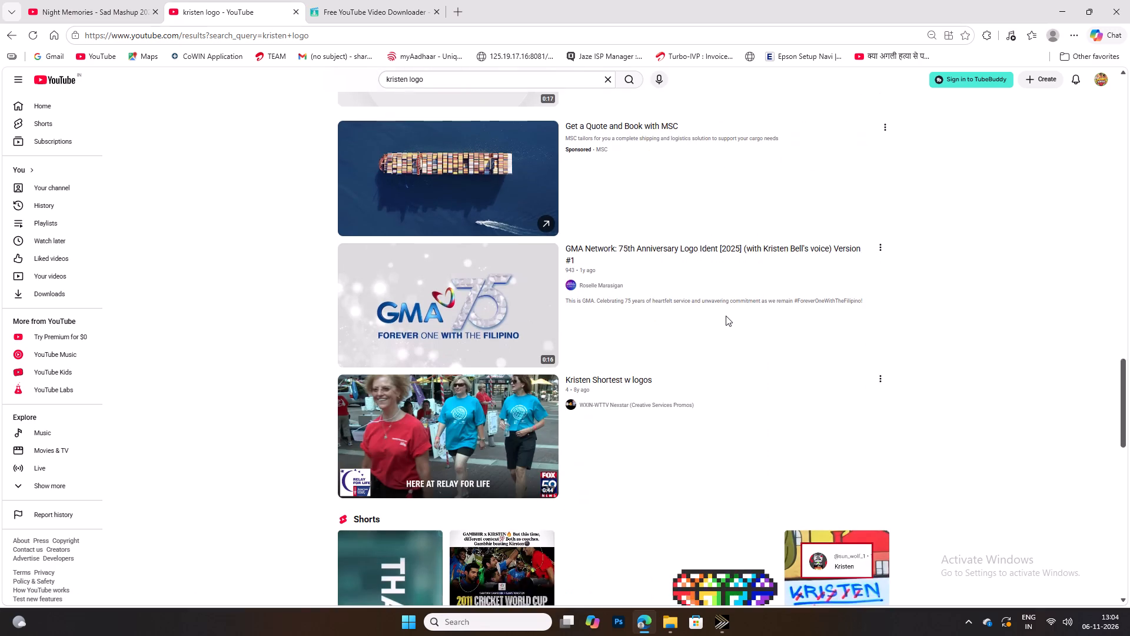
{"action": "scroll", "coordinate": [726, 316], "scroll_direction": "down", "scroll_amount": 17}
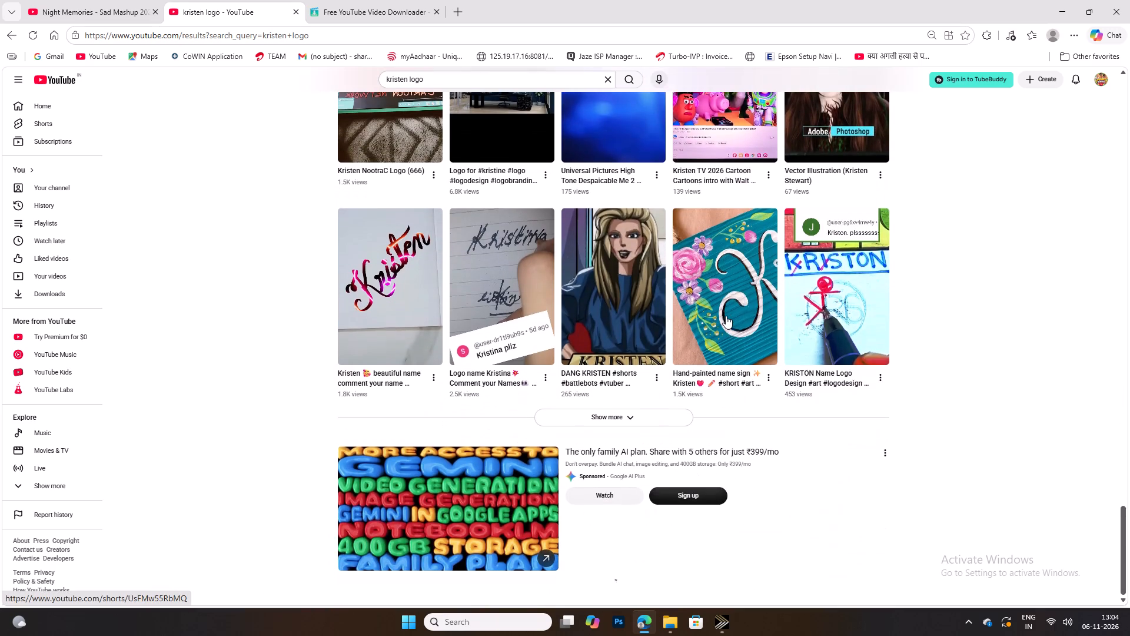
{"action": "scroll", "coordinate": [726, 316], "scroll_direction": "down", "scroll_amount": 6}
{"action": "scroll", "coordinate": [726, 316], "scroll_direction": "up", "scroll_amount": 14}
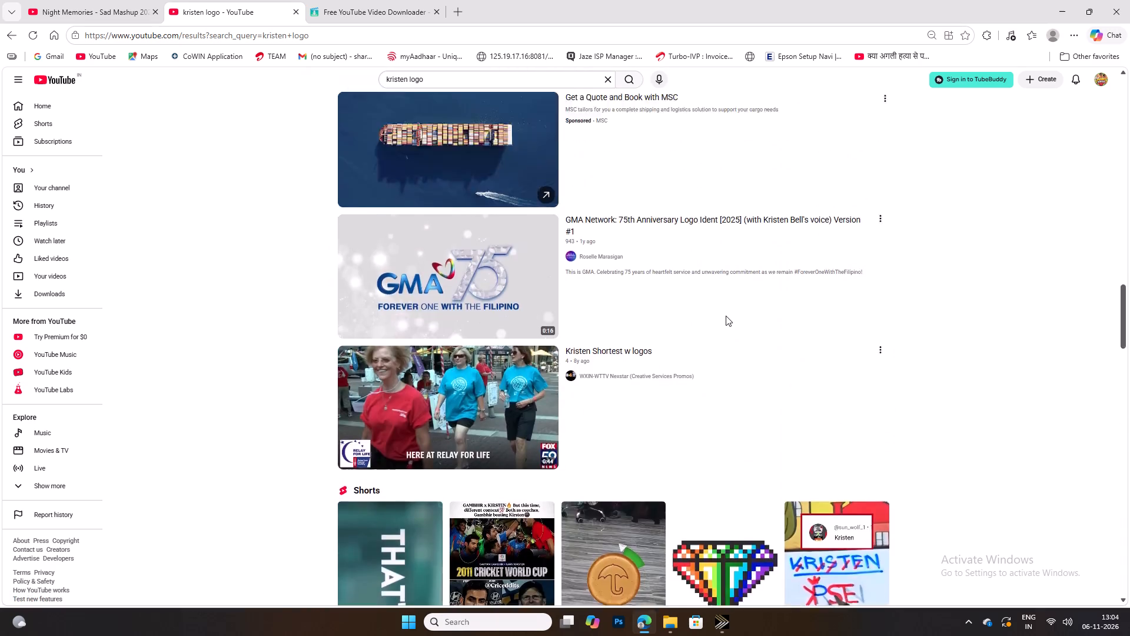
{"action": "scroll", "coordinate": [726, 316], "scroll_direction": "up", "scroll_amount": 19}
{"action": "scroll", "coordinate": [726, 316], "scroll_direction": "up", "scroll_amount": 5}
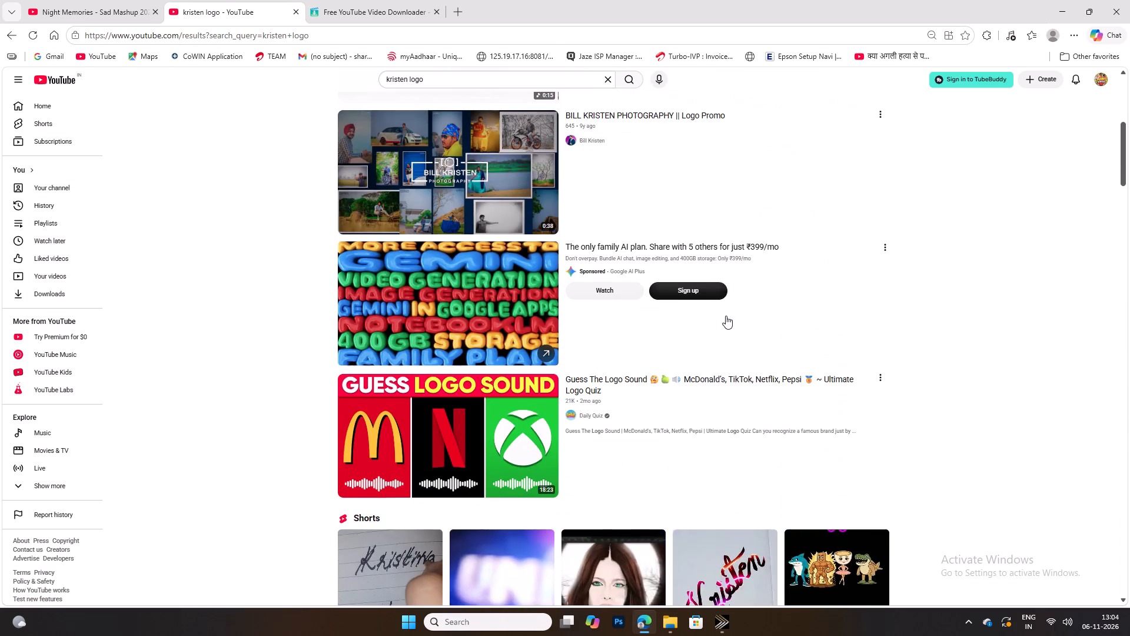
{"action": "scroll", "coordinate": [726, 316], "scroll_direction": "up", "scroll_amount": 9}
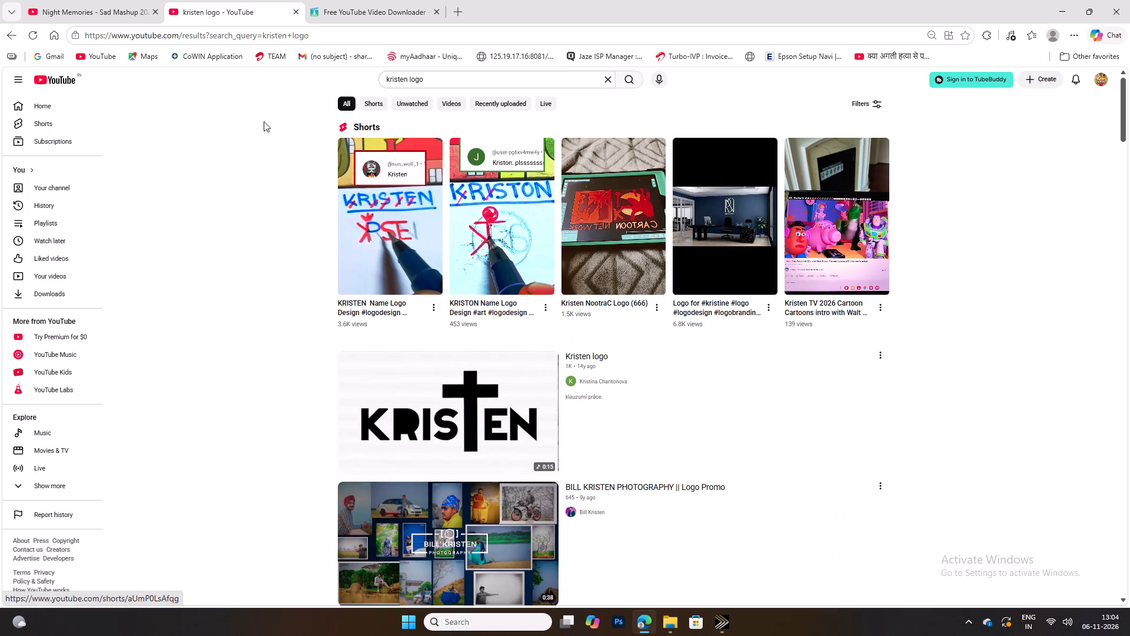
Replace the YouTube search with "God Video logo" and run it.
{"action": "left_click_drag", "start_coordinate": [430, 78], "coordinate": [293, 80]}
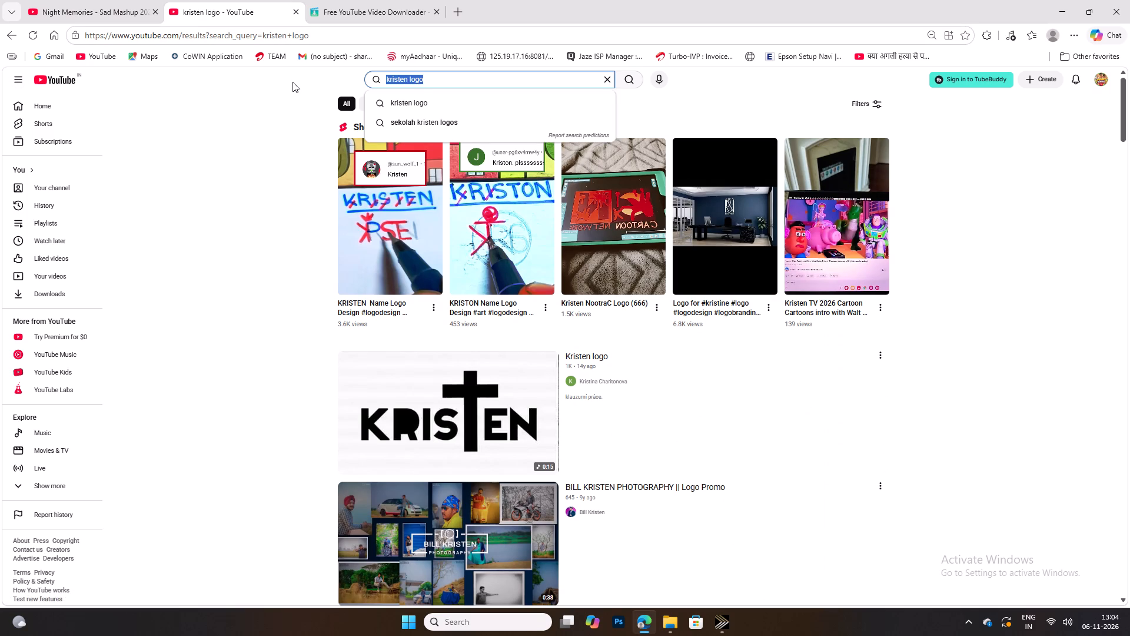
{"action": "key", "text": "shift+g"}
{"action": "type", "text": "od"}
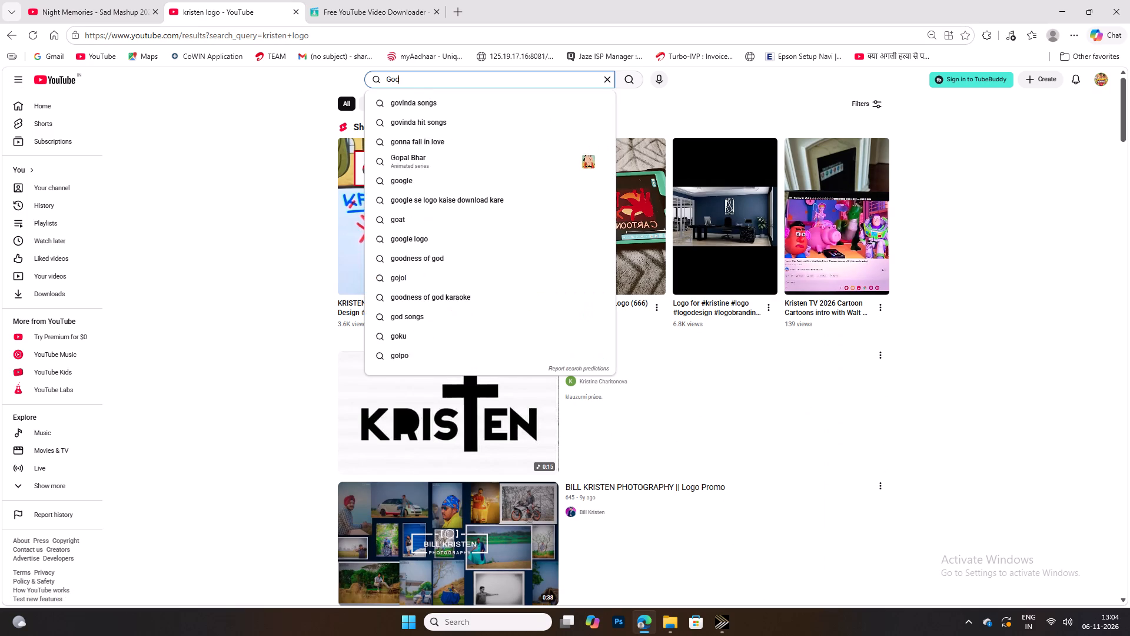
{"action": "key", "text": "space"}
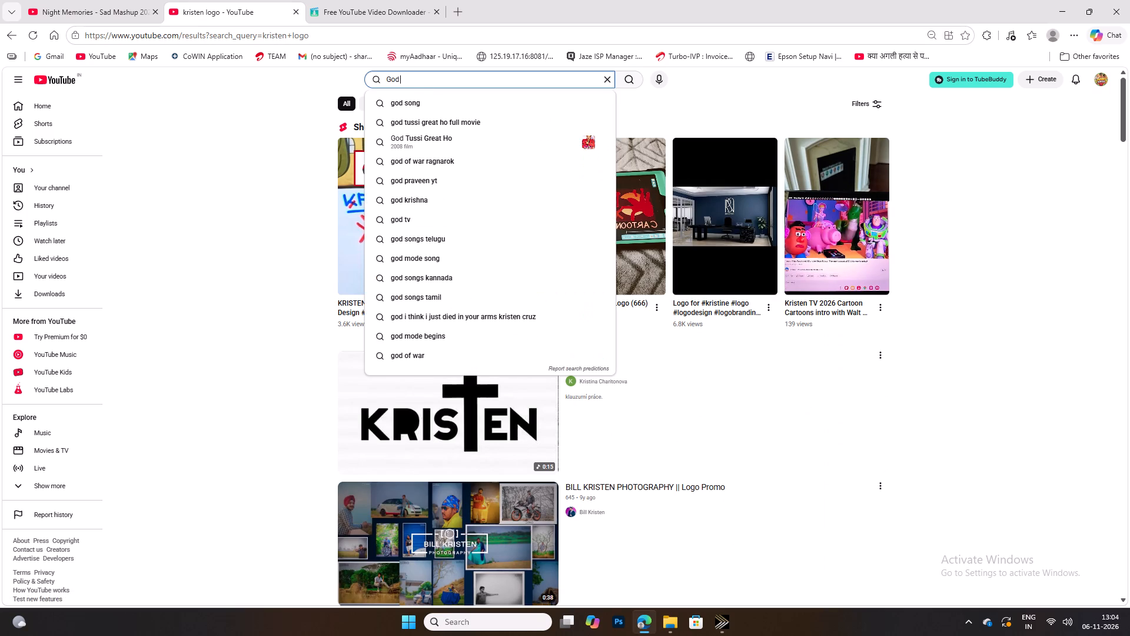
{"action": "type", "text": "Video"}
{"action": "key", "text": "space"}
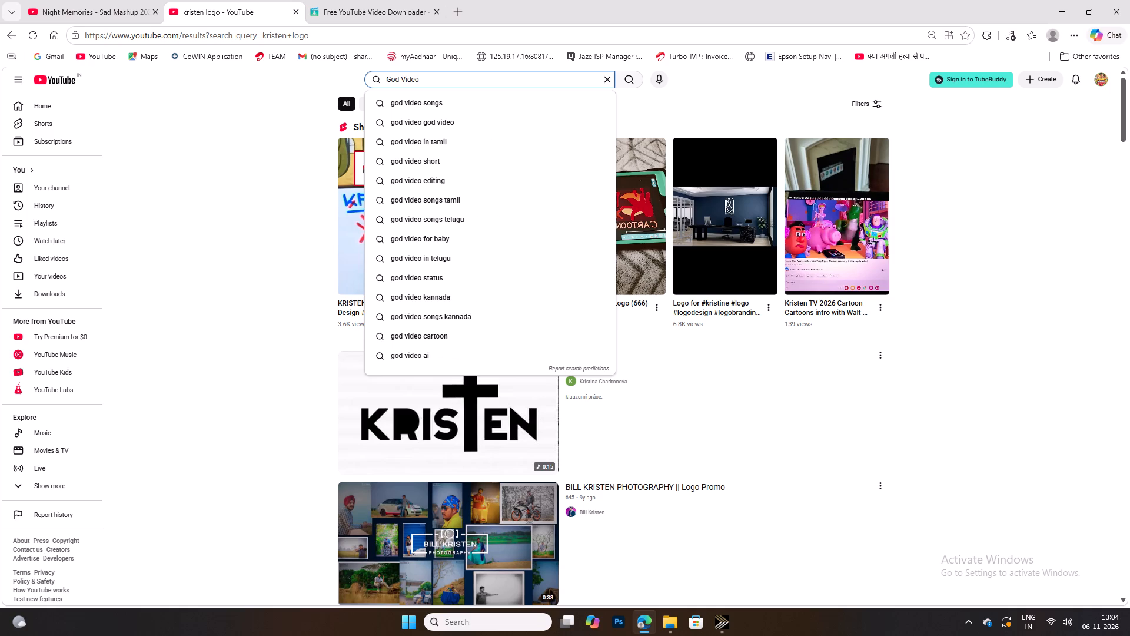
{"action": "type", "text": "logo"}
{"action": "key", "text": "Return"}
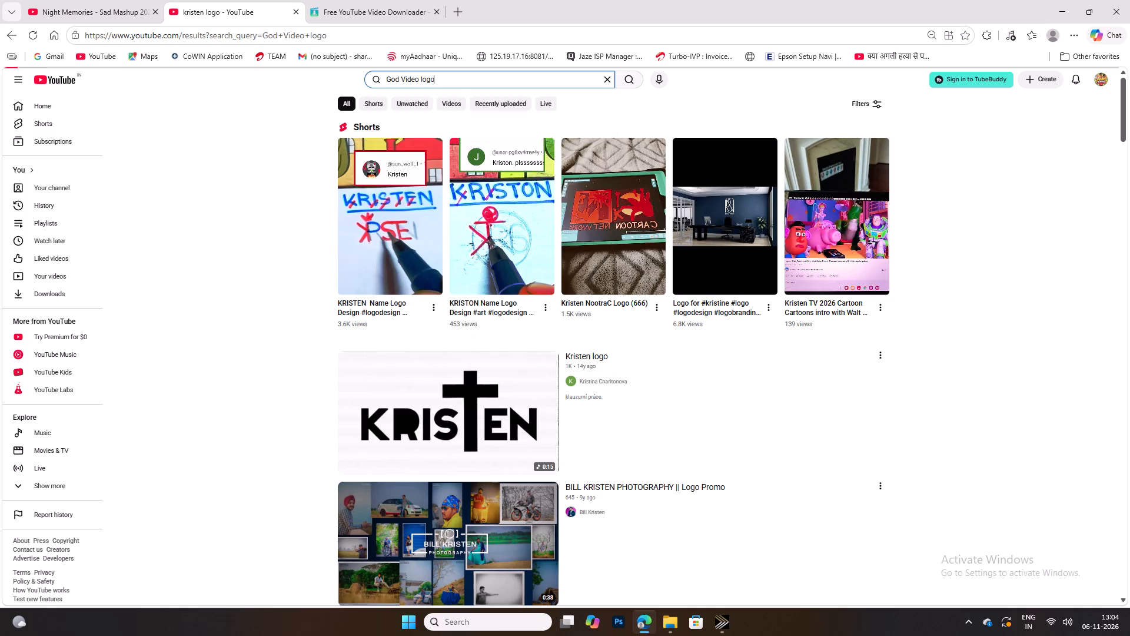
Look through the YouTube results for a suitable god logo video.
{"action": "scroll", "coordinate": [461, 328], "scroll_direction": "down", "scroll_amount": 5}
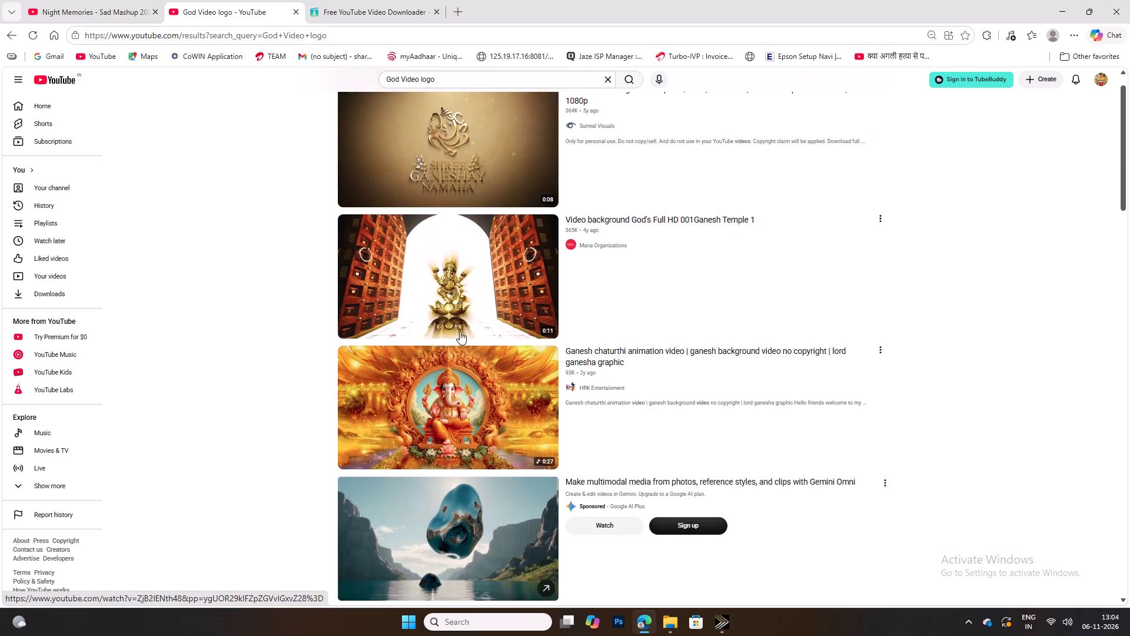
{"action": "scroll", "coordinate": [456, 323], "scroll_direction": "down", "scroll_amount": 9}
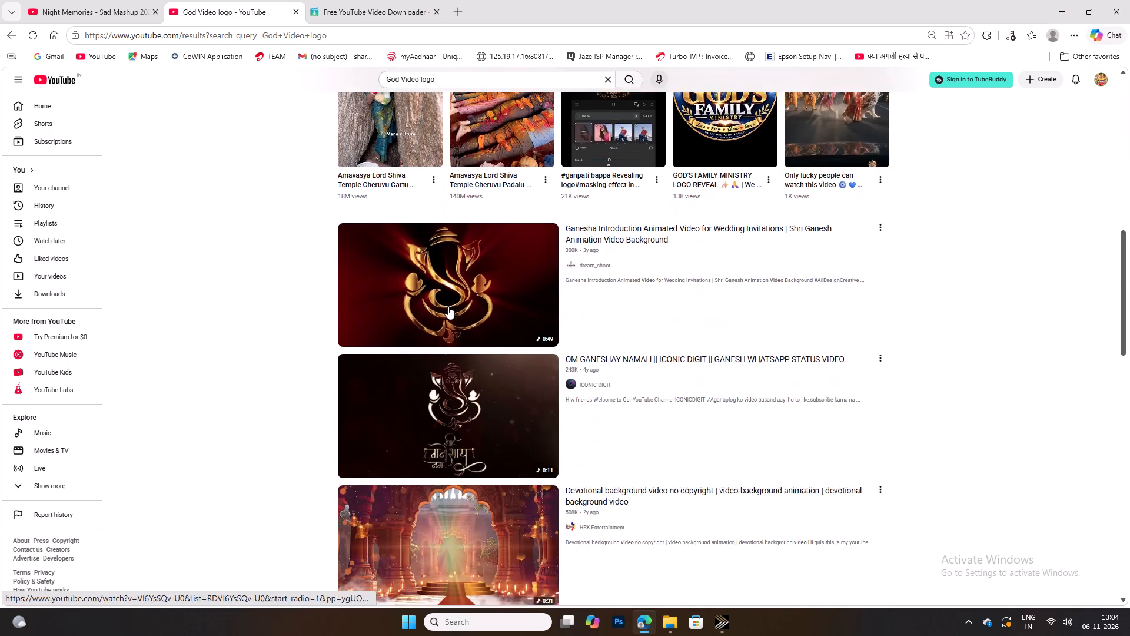
{"action": "scroll", "coordinate": [448, 306], "scroll_direction": "down", "scroll_amount": 13}
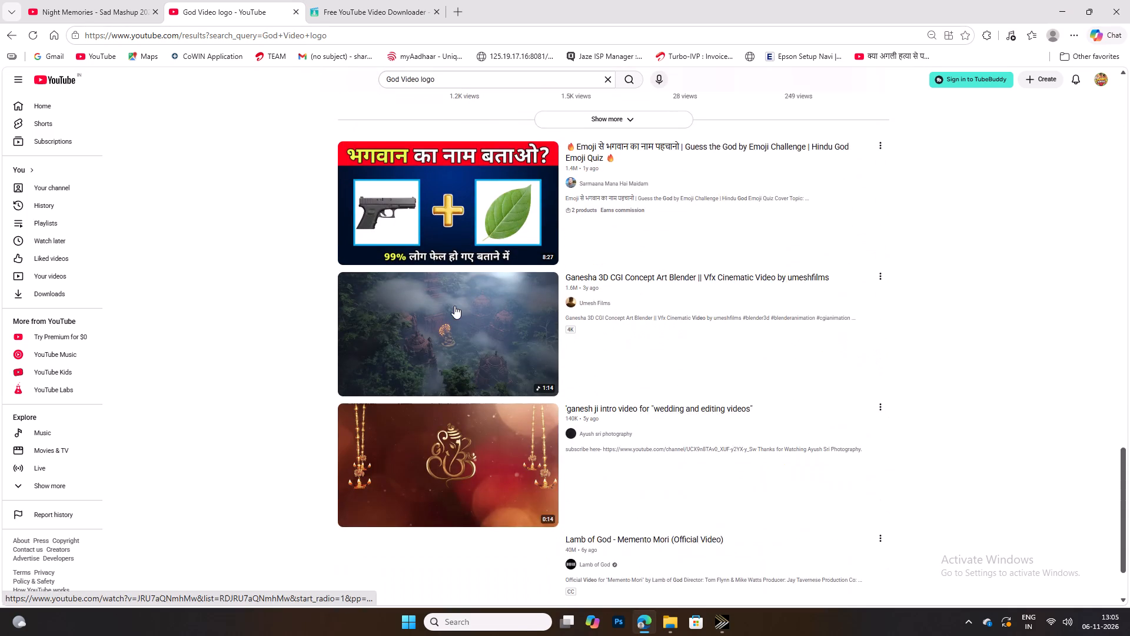
{"action": "scroll", "coordinate": [454, 306], "scroll_direction": "down", "scroll_amount": 12}
{"action": "scroll", "coordinate": [455, 307], "scroll_direction": "down", "scroll_amount": 18}
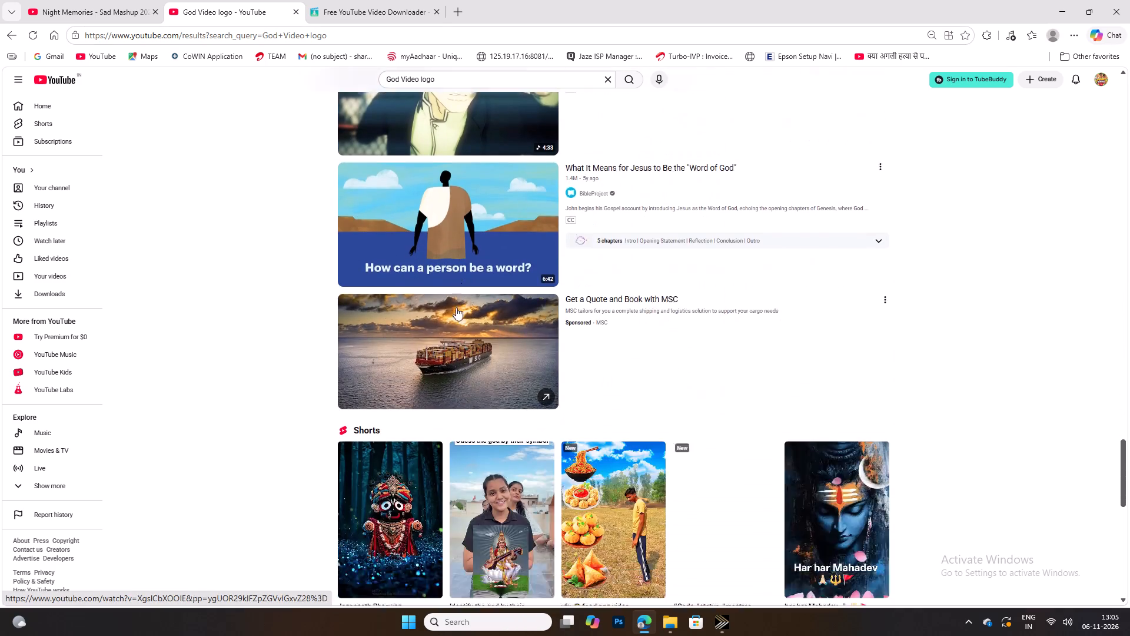
{"action": "scroll", "coordinate": [456, 307], "scroll_direction": "down", "scroll_amount": 19}
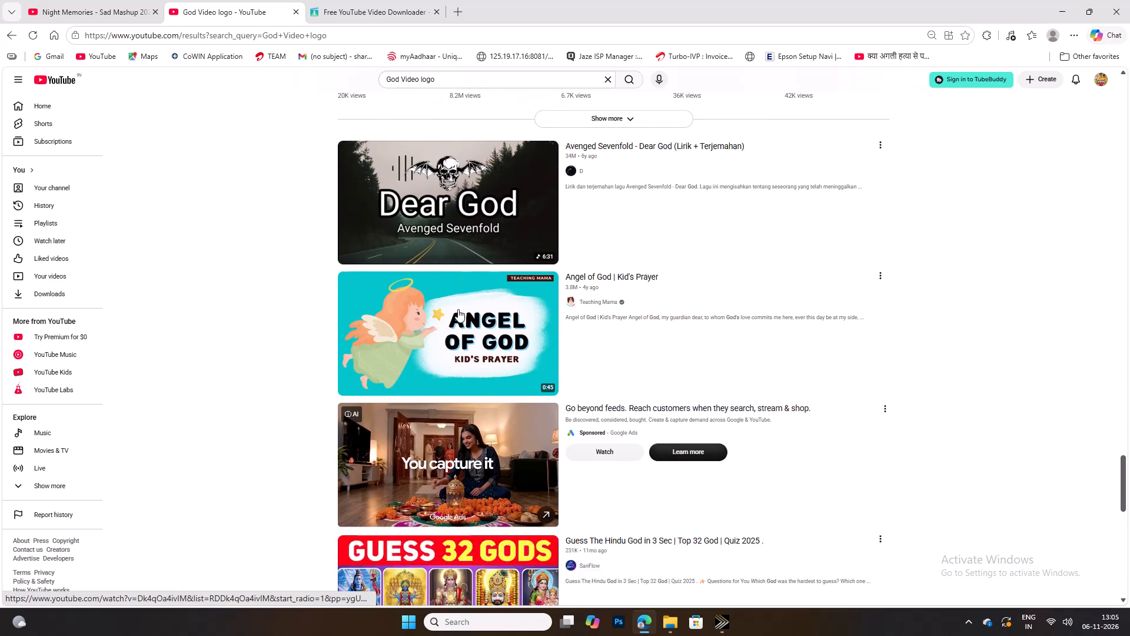
{"action": "scroll", "coordinate": [433, 316], "scroll_direction": "down", "scroll_amount": 7}
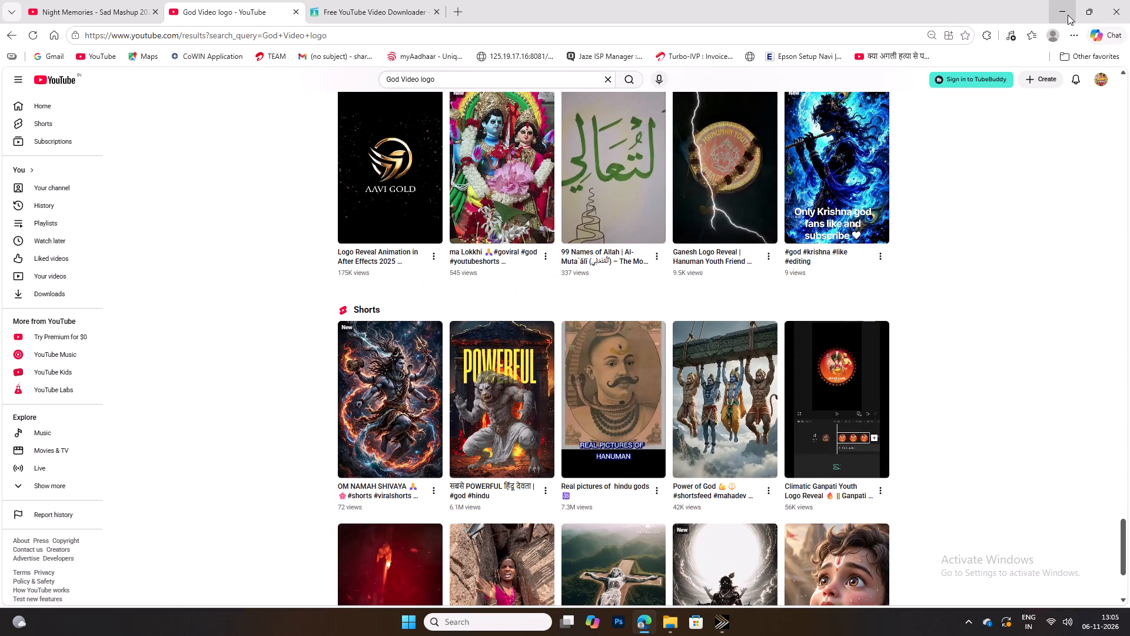
Minimize the browser, return to the HH sequence in EDIUS and save the project.
{"action": "left_click", "coordinate": [1062, 14]}
{"action": "left_click", "coordinate": [561, 469]}
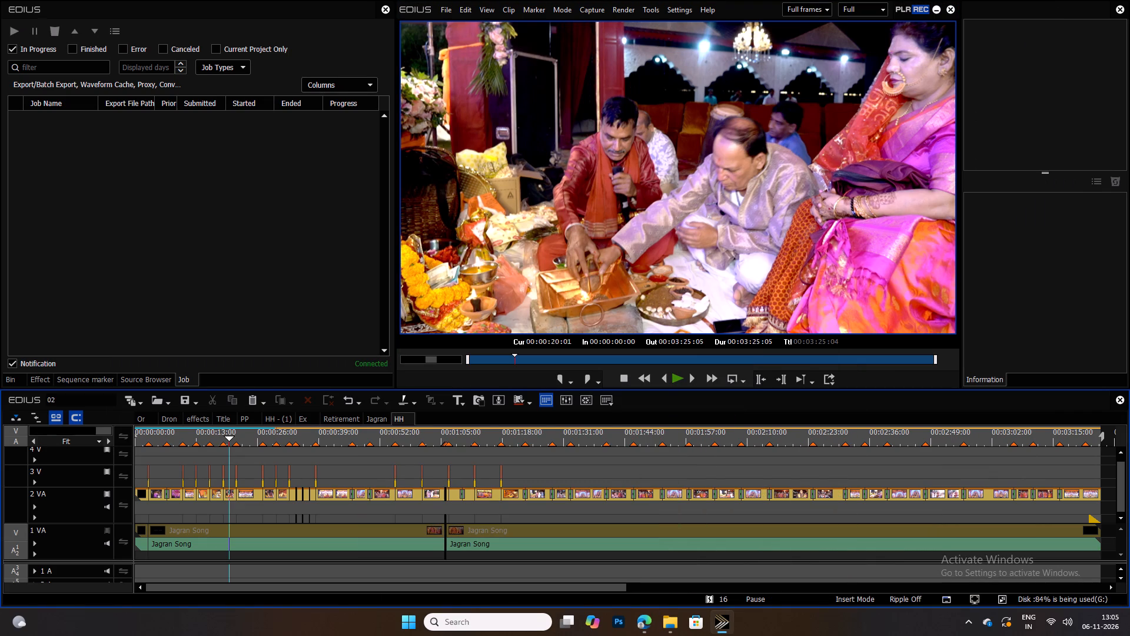
{"action": "key", "text": "ctrl+s"}
Show the Windows desktop.
{"action": "key", "text": "super+d"}
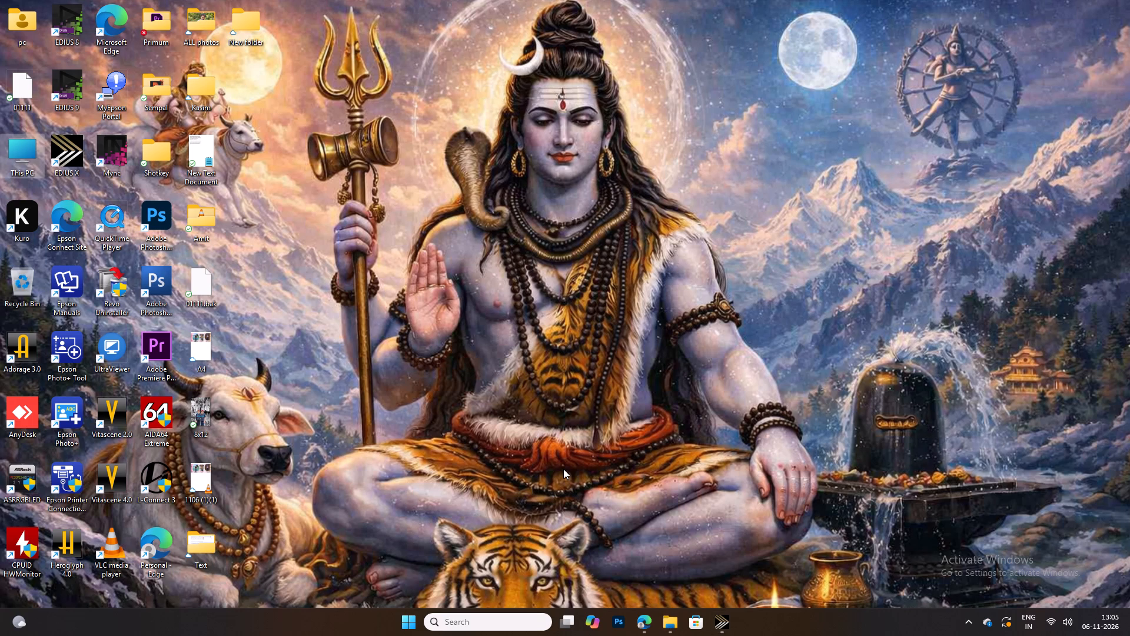